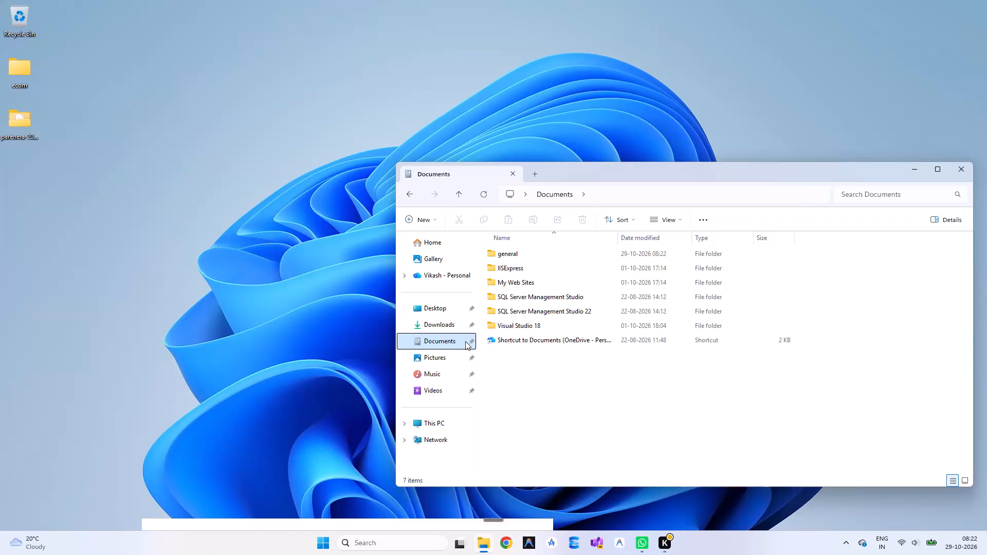
Extract the Archive zip in the general folder of Documents with WinRAR into its own Archive subfolder.
{"action": "double_click", "coordinate": [534, 258]}
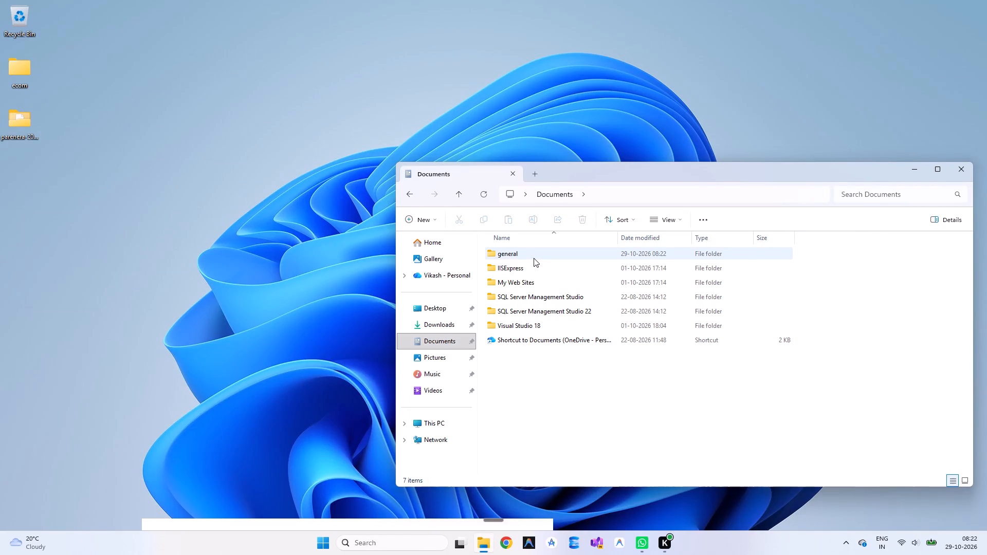
{"action": "left_click", "coordinate": [524, 255]}
{"action": "right_click", "coordinate": [524, 255]}
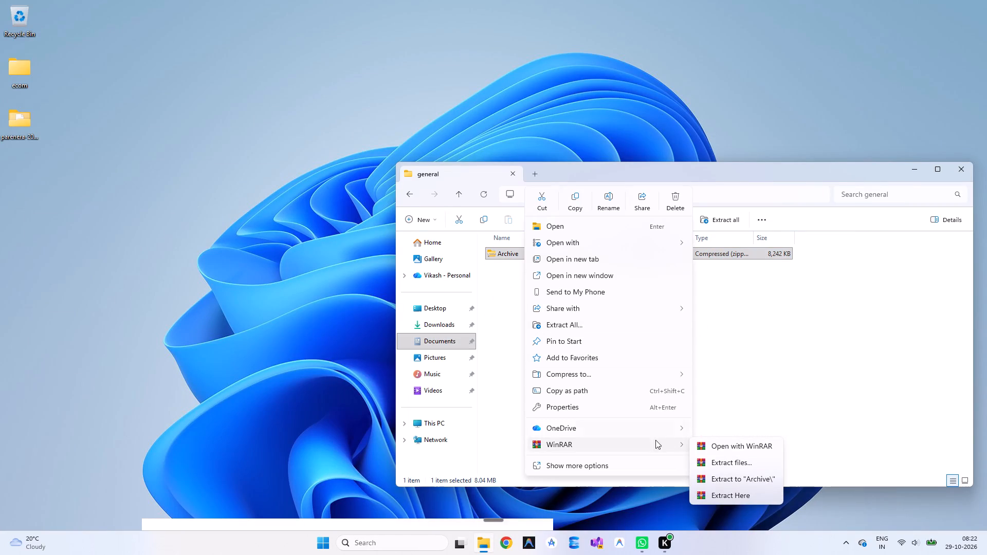
{"action": "left_click", "coordinate": [718, 460]}
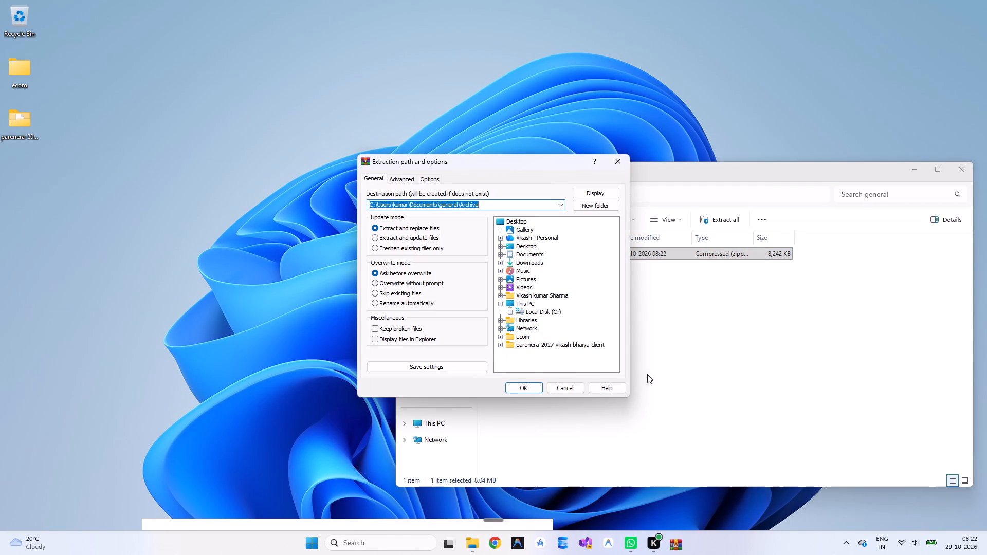
{"action": "key", "text": "Return"}
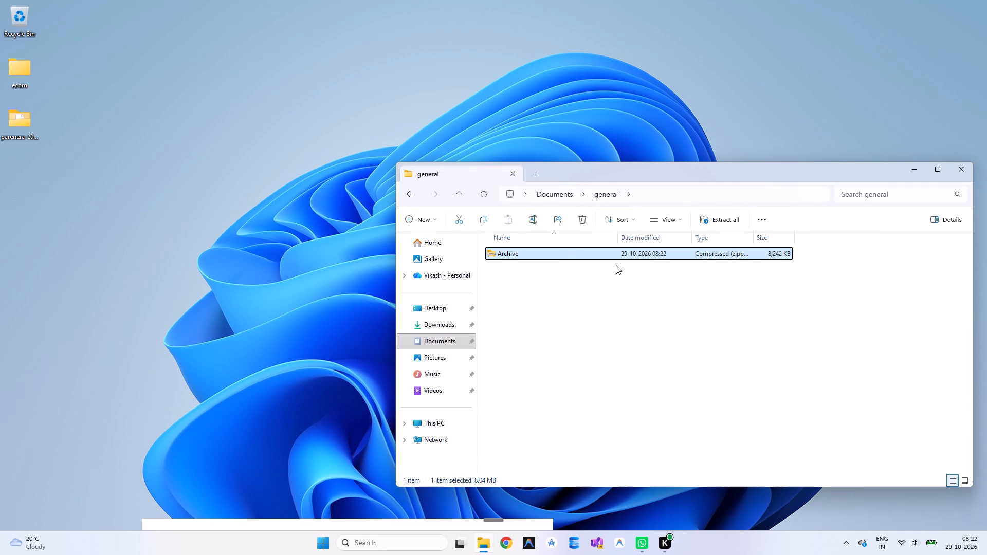
Open the extracted Archive folder and preview the "Fresh Groceries Delivered Fast" image, closing the preview when done.
{"action": "double_click", "coordinate": [578, 255]}
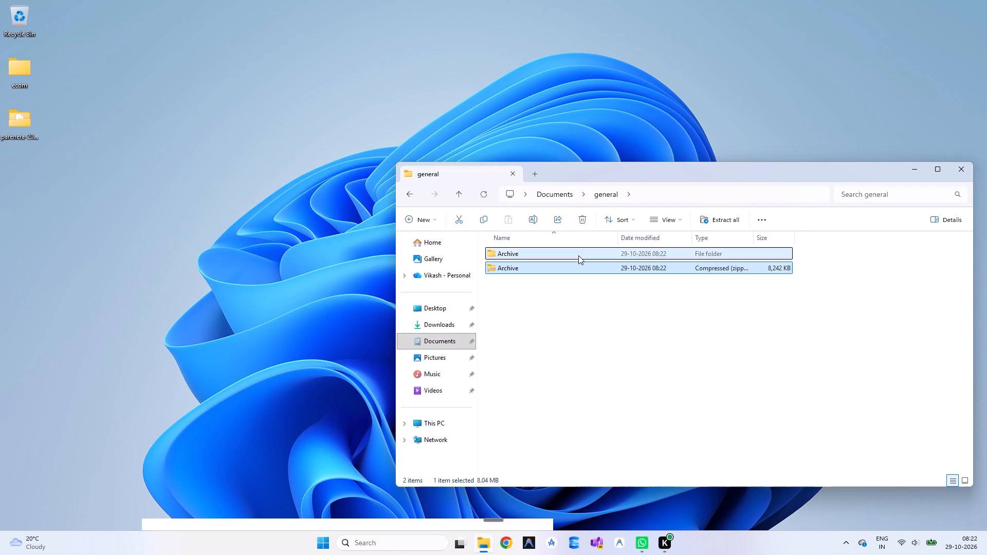
{"action": "double_click", "coordinate": [565, 259]}
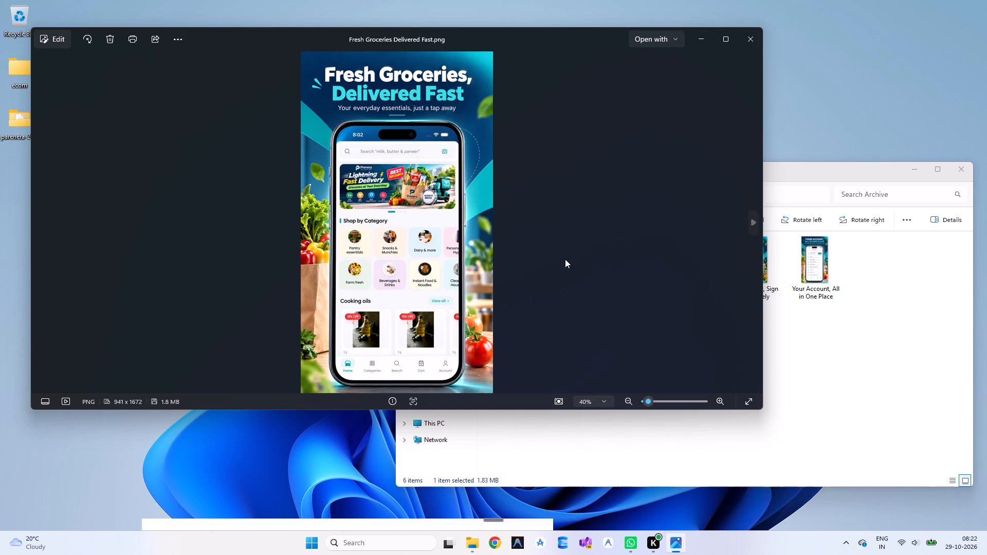
{"action": "left_click", "coordinate": [745, 41]}
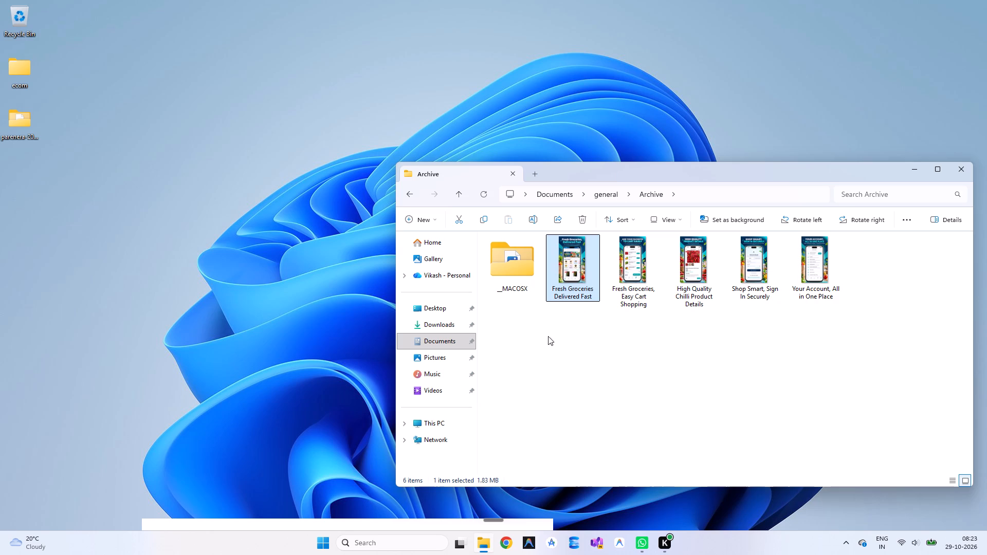
{"action": "right_click", "coordinate": [526, 542]}
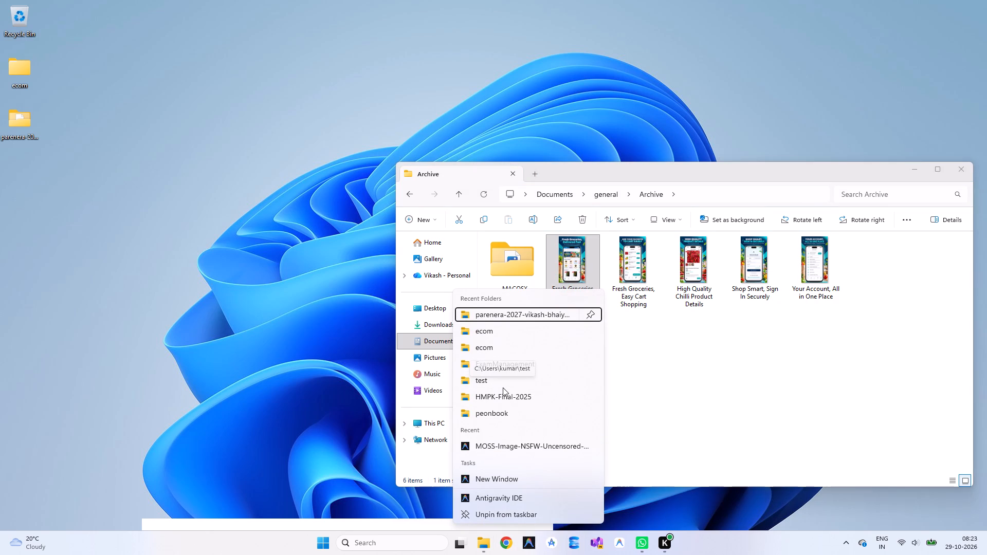
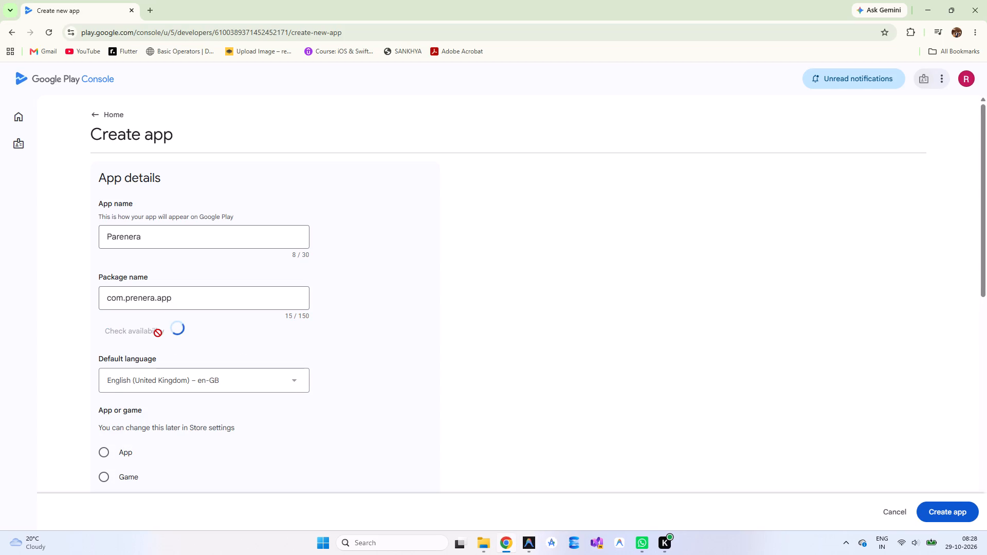
Set the new app's default language to English – en-IN, its type to App, and its pricing to Free.
{"action": "scroll", "coordinate": [180, 413], "scroll_direction": "down", "scroll_amount": 1}
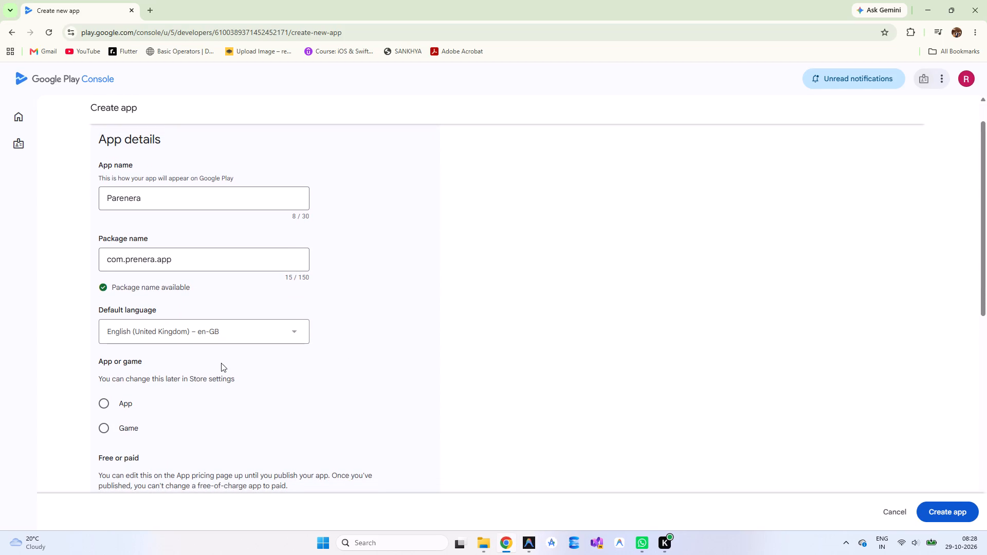
{"action": "left_click", "coordinate": [231, 335]}
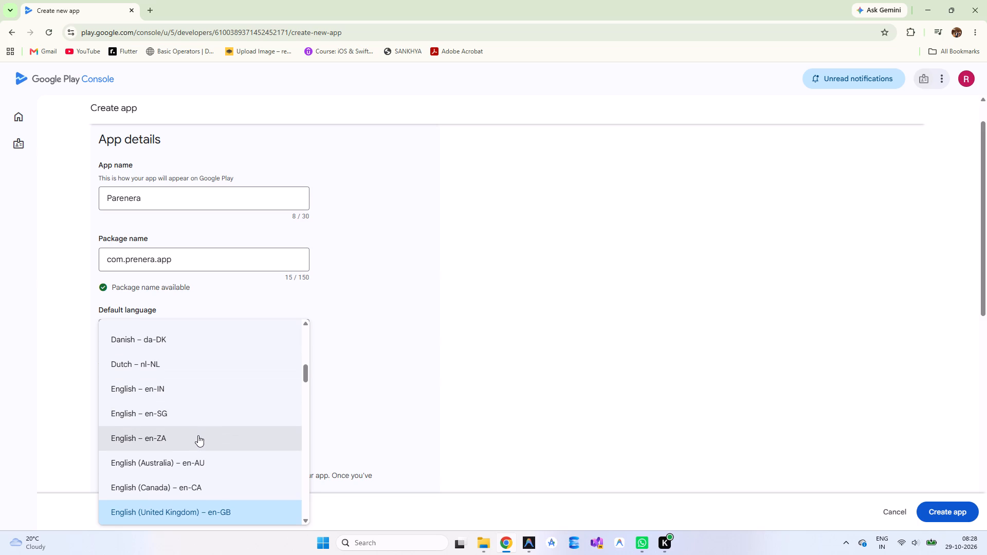
{"action": "left_click", "coordinate": [179, 394]}
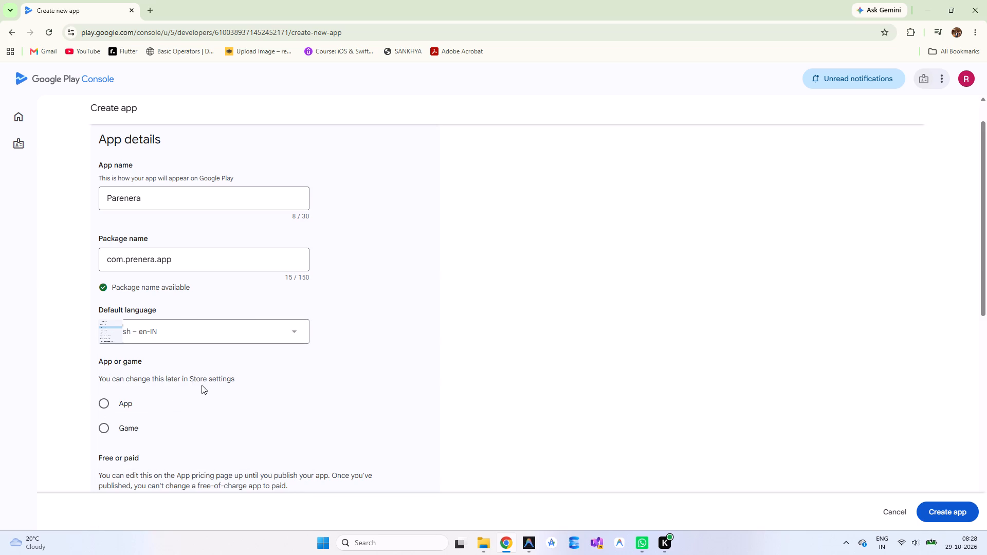
{"action": "left_click", "coordinate": [129, 403]}
{"action": "scroll", "coordinate": [195, 396], "scroll_direction": "down", "scroll_amount": 1}
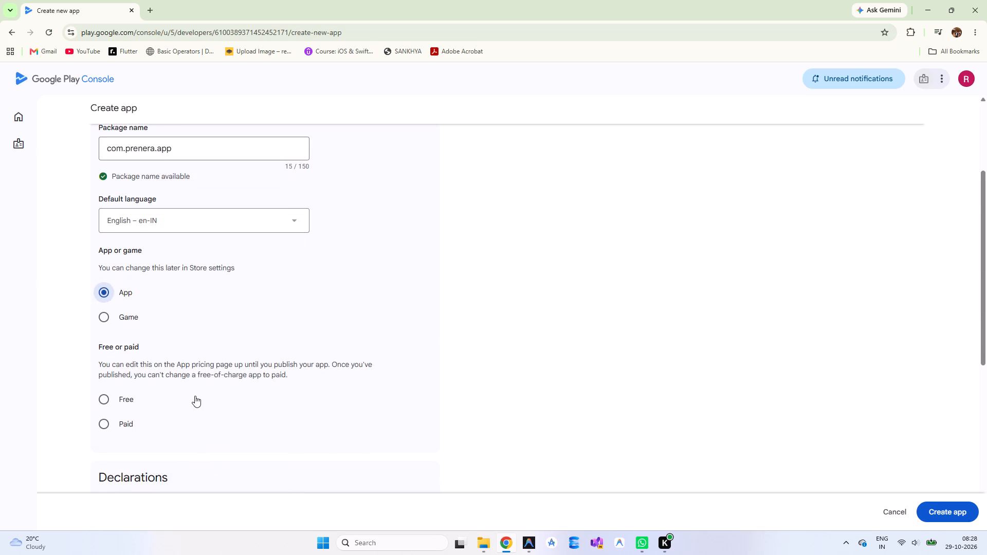
{"action": "scroll", "coordinate": [195, 396], "scroll_direction": "down", "scroll_amount": 2}
{"action": "left_click", "coordinate": [100, 307]}
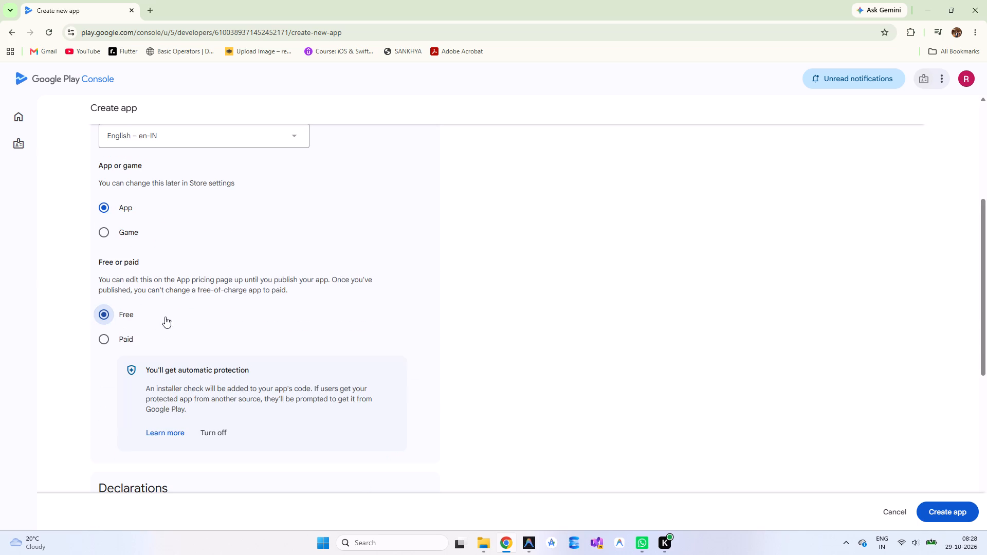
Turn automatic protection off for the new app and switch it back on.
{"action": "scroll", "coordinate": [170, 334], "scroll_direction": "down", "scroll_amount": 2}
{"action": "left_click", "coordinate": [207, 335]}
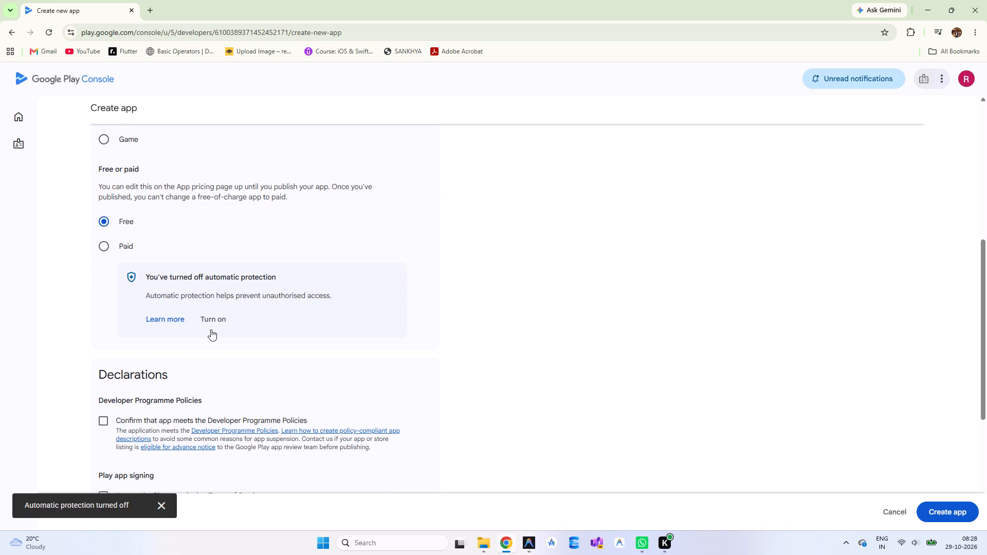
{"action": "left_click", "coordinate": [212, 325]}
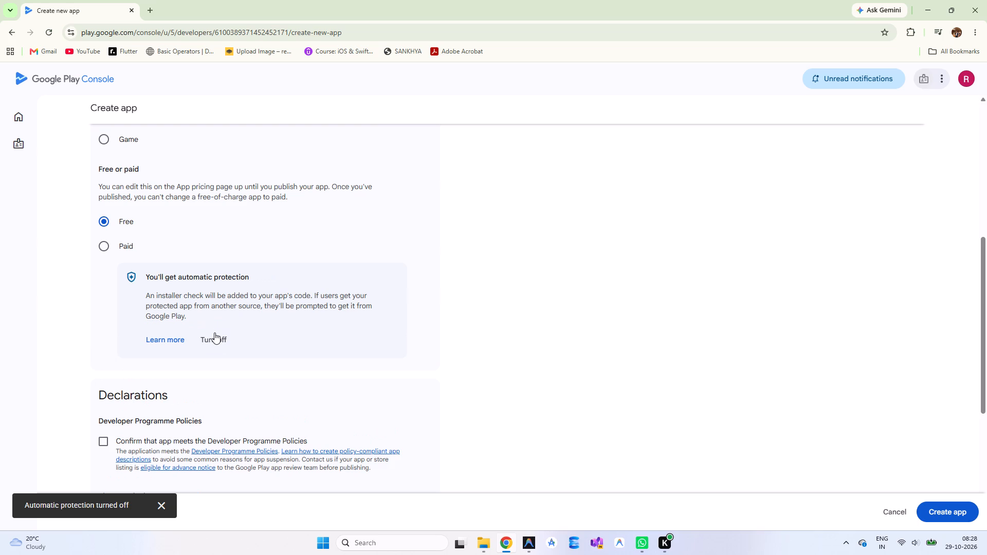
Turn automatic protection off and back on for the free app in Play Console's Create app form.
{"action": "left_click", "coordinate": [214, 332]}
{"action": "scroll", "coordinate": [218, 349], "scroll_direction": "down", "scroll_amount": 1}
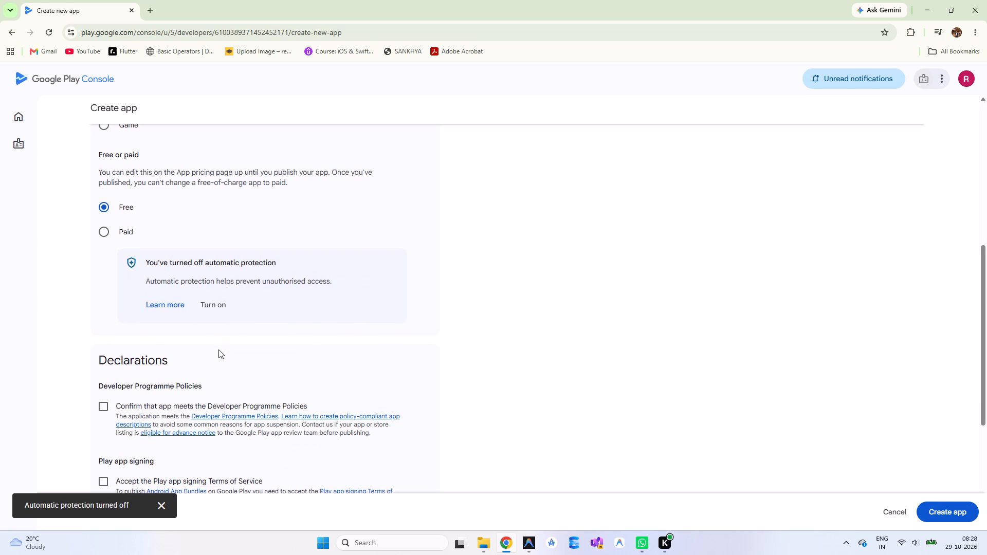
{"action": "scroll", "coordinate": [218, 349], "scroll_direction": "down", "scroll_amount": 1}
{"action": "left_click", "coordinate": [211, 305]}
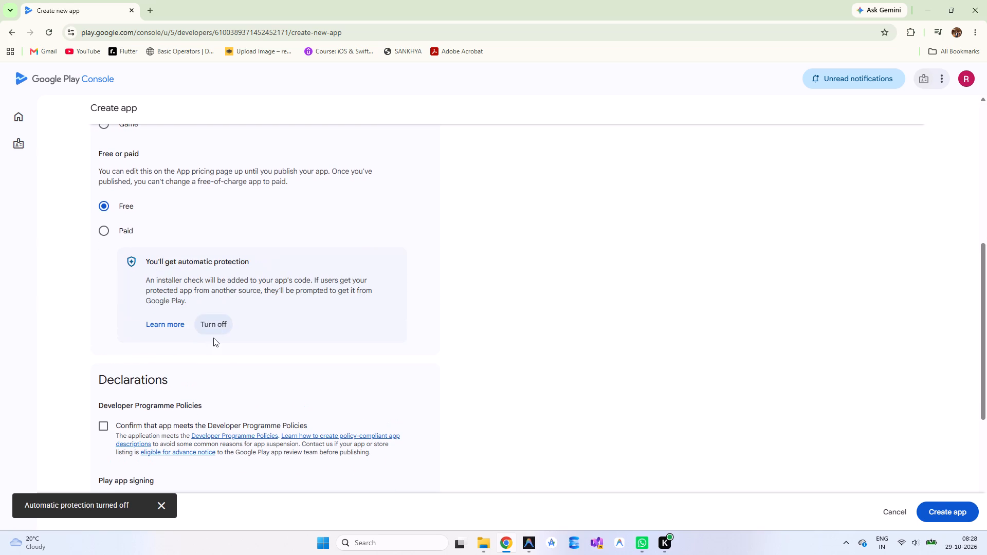
Accept the Developer Programme Policies, Play app signing and US export laws declarations, and create the app.
{"action": "scroll", "coordinate": [213, 341], "scroll_direction": "down", "scroll_amount": 2}
{"action": "left_click", "coordinate": [101, 356]}
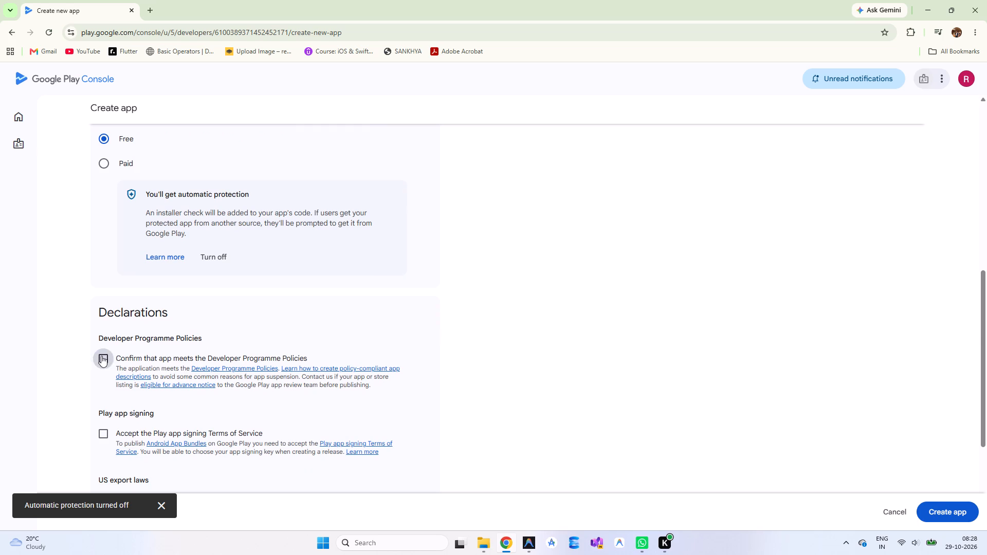
{"action": "scroll", "coordinate": [101, 356], "scroll_direction": "down", "scroll_amount": 2}
{"action": "left_click", "coordinate": [98, 311]}
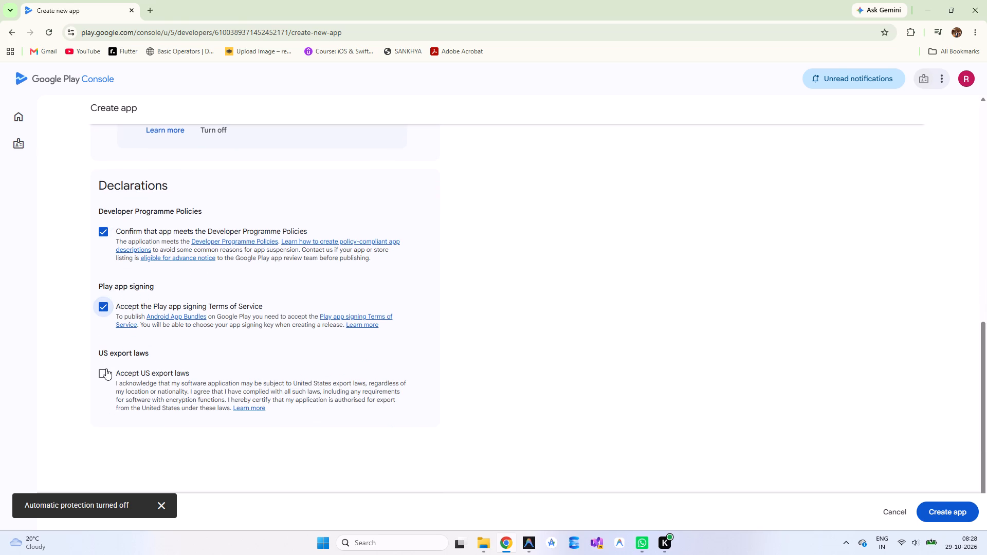
{"action": "left_click", "coordinate": [106, 377]}
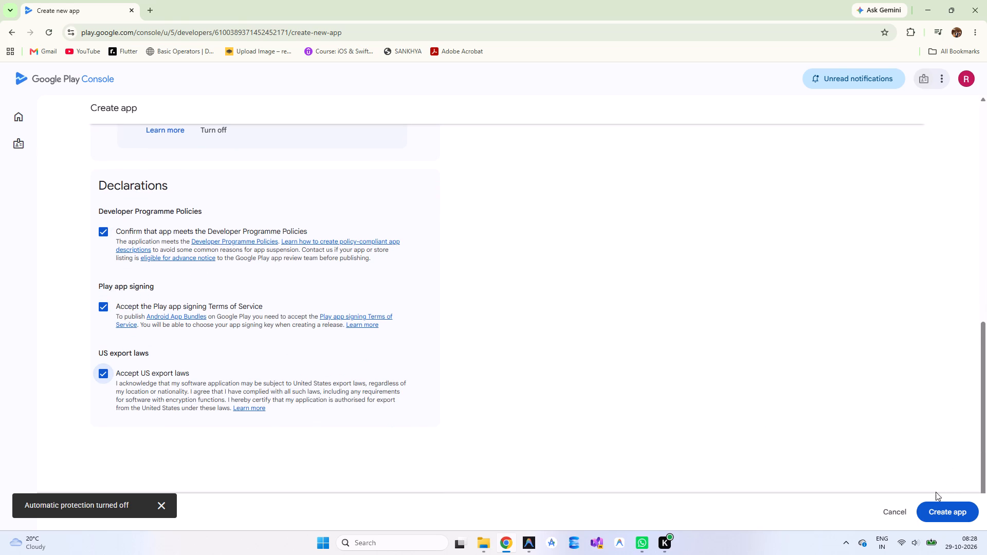
{"action": "left_click", "coordinate": [934, 506]}
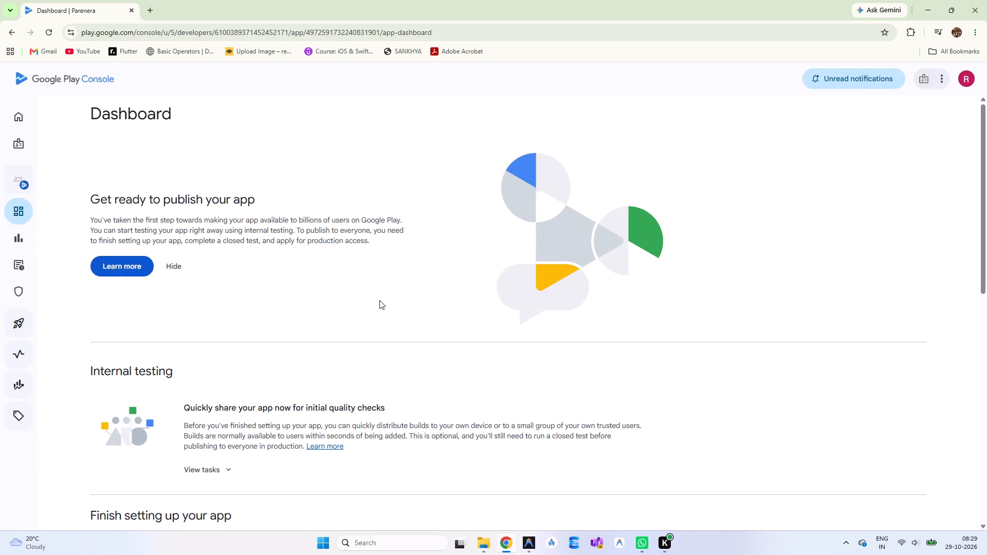
Expand the internal testing and app setup tasks on the dashboard, and open the Set privacy policy task.
{"action": "scroll", "coordinate": [352, 366], "scroll_direction": "down", "scroll_amount": 3}
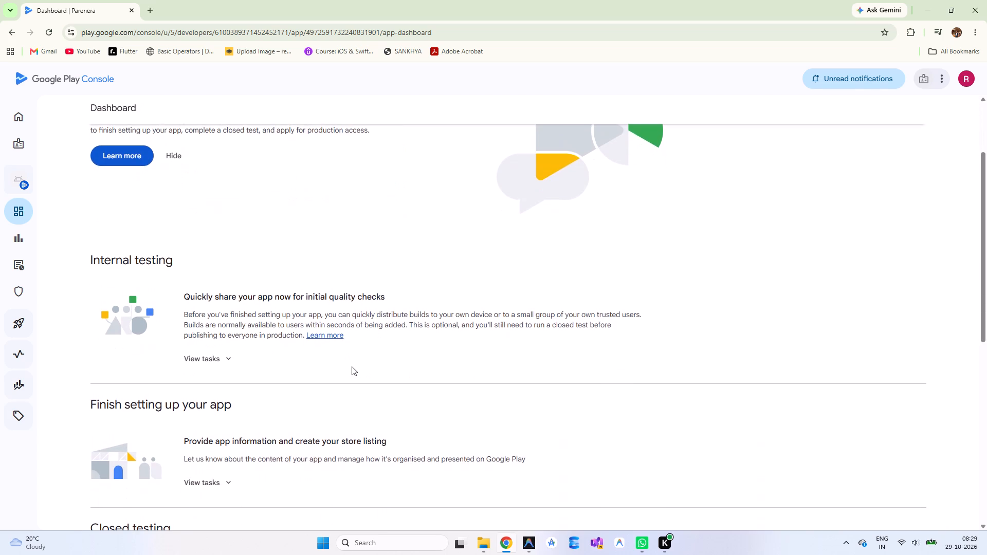
{"action": "scroll", "coordinate": [352, 366], "scroll_direction": "down", "scroll_amount": 2}
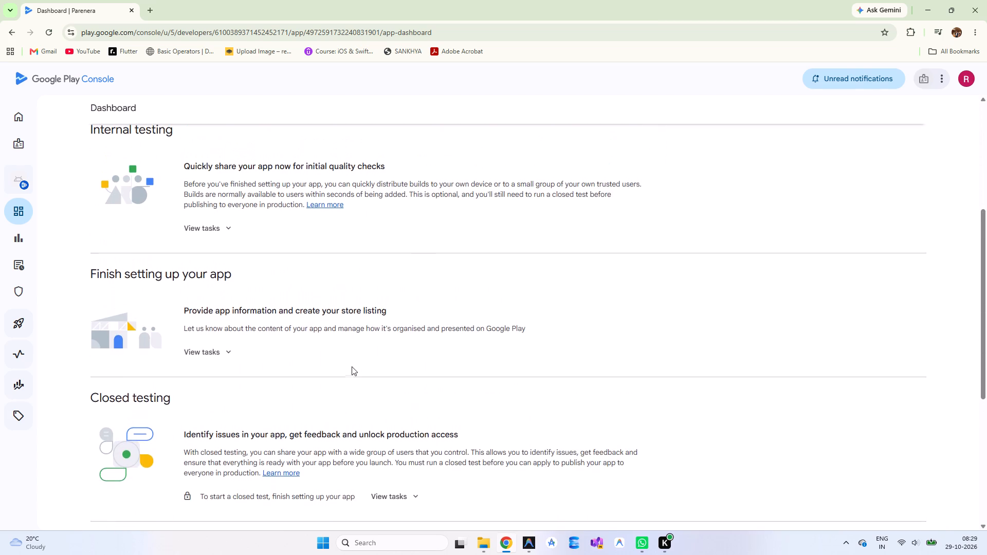
{"action": "scroll", "coordinate": [352, 366], "scroll_direction": "down", "scroll_amount": 1}
{"action": "scroll", "coordinate": [352, 366], "scroll_direction": "up", "scroll_amount": 2}
{"action": "left_click", "coordinate": [218, 305]}
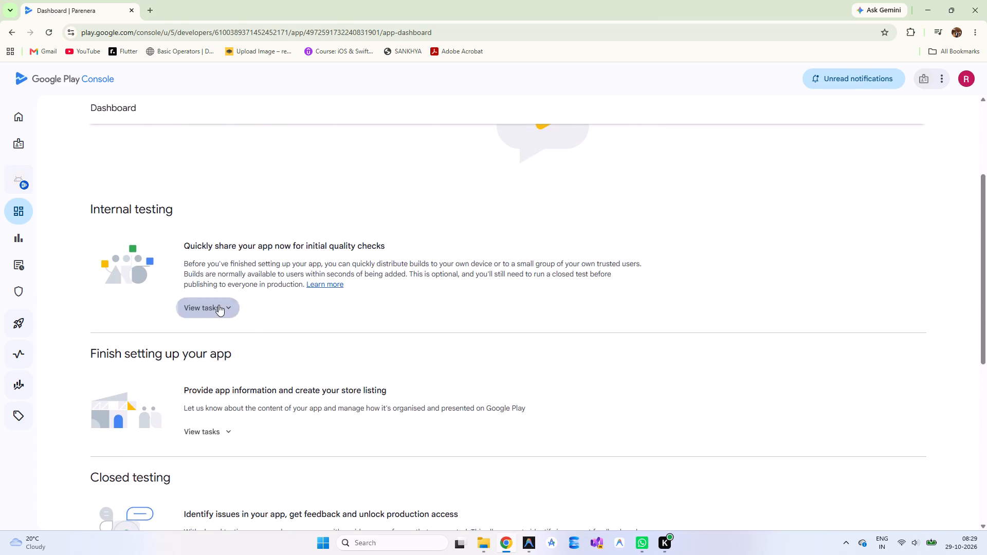
{"action": "scroll", "coordinate": [256, 348], "scroll_direction": "down", "scroll_amount": 2}
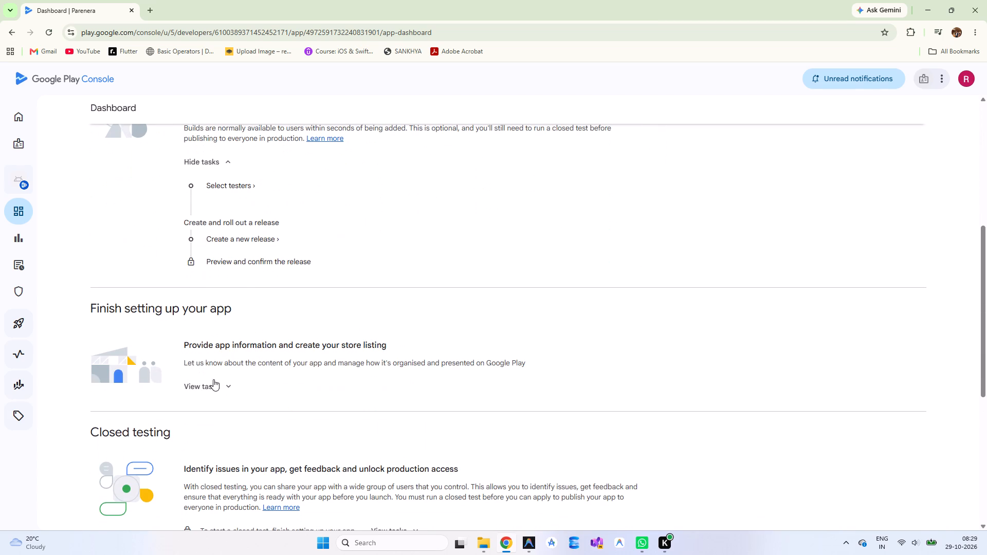
{"action": "left_click", "coordinate": [213, 379]}
{"action": "scroll", "coordinate": [294, 355], "scroll_direction": "down", "scroll_amount": 2}
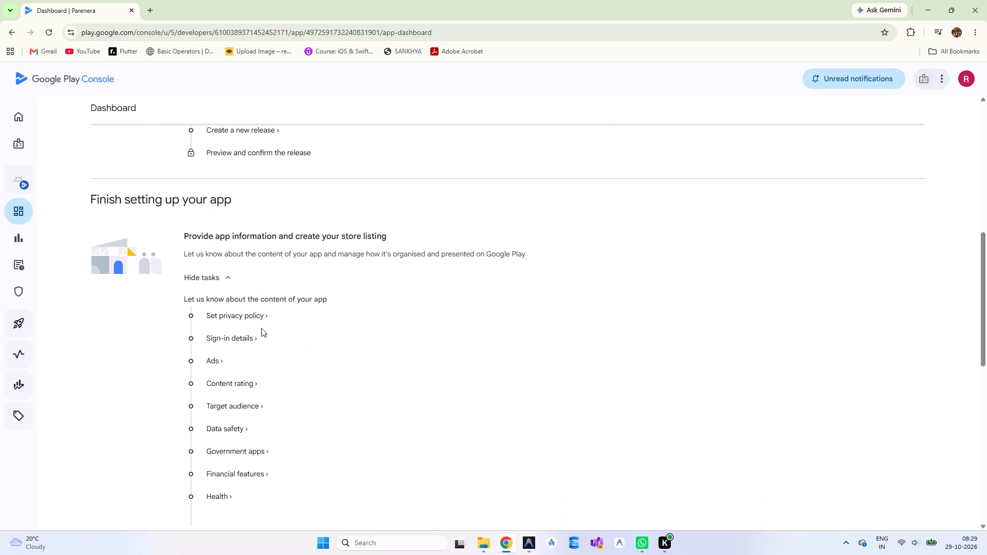
{"action": "left_click", "coordinate": [253, 311]}
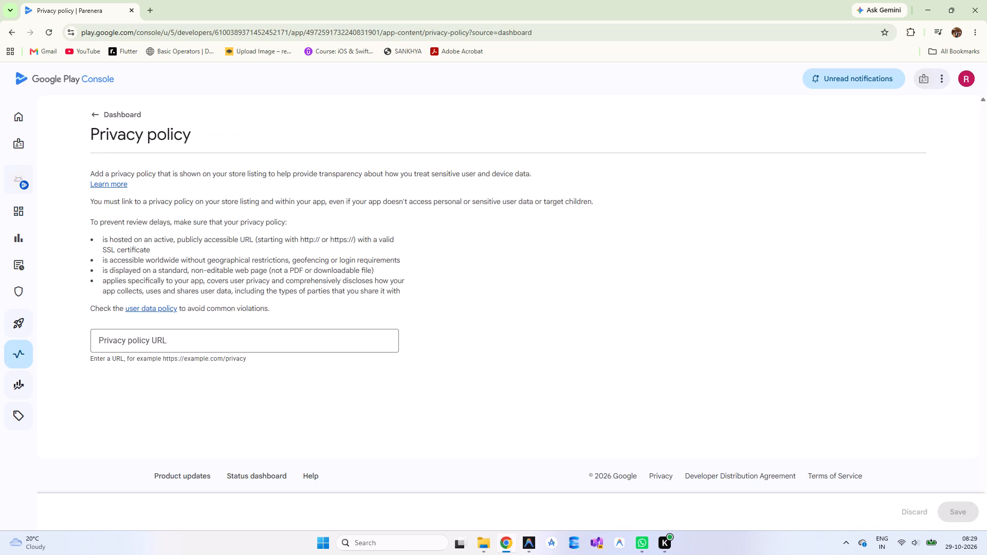
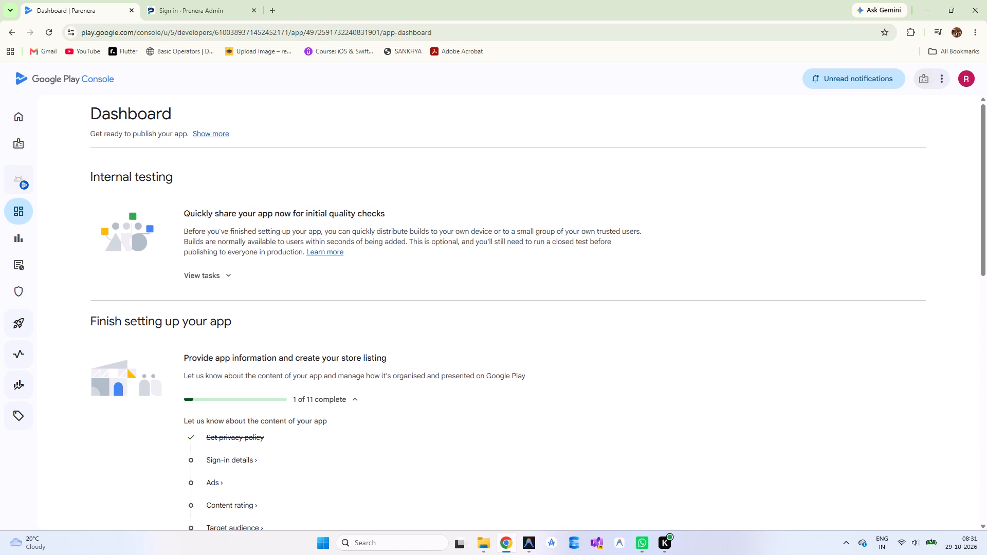
Look over the remaining app content tasks under Finish setting up your app on the dashboard.
{"action": "scroll", "coordinate": [212, 230], "scroll_direction": "down", "scroll_amount": 2}
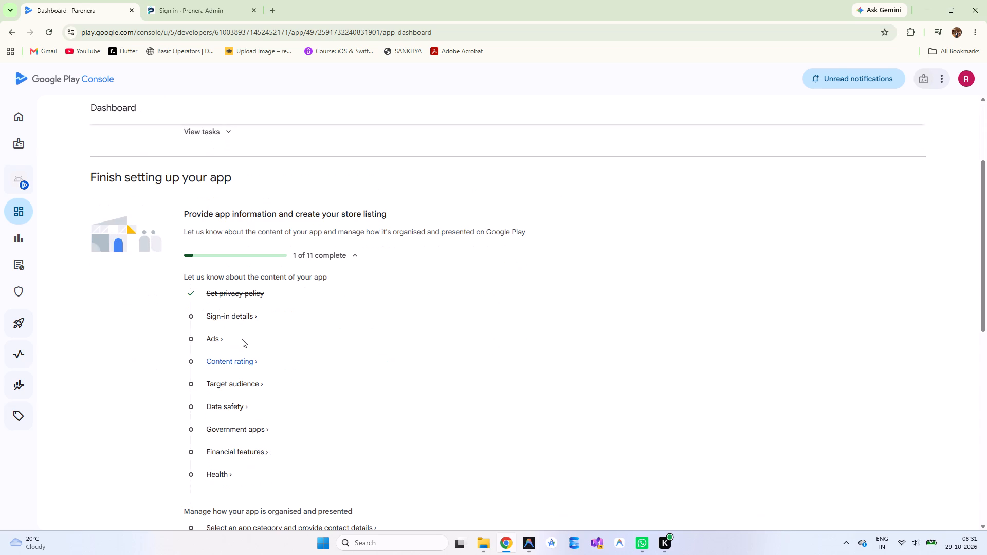
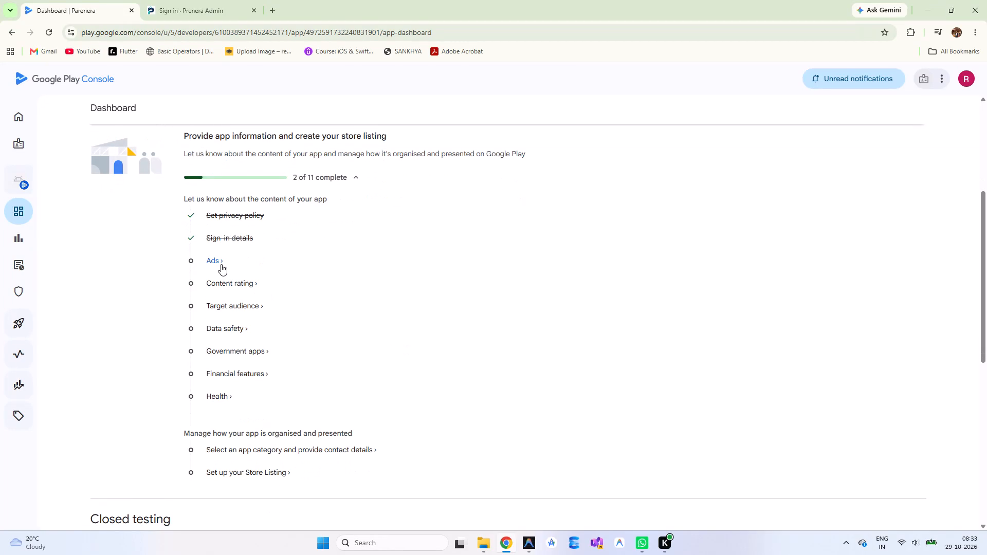
Declare that the app does not contain ads, save the Ads declaration, and return to the dashboard.
{"action": "left_click", "coordinate": [265, 268]}
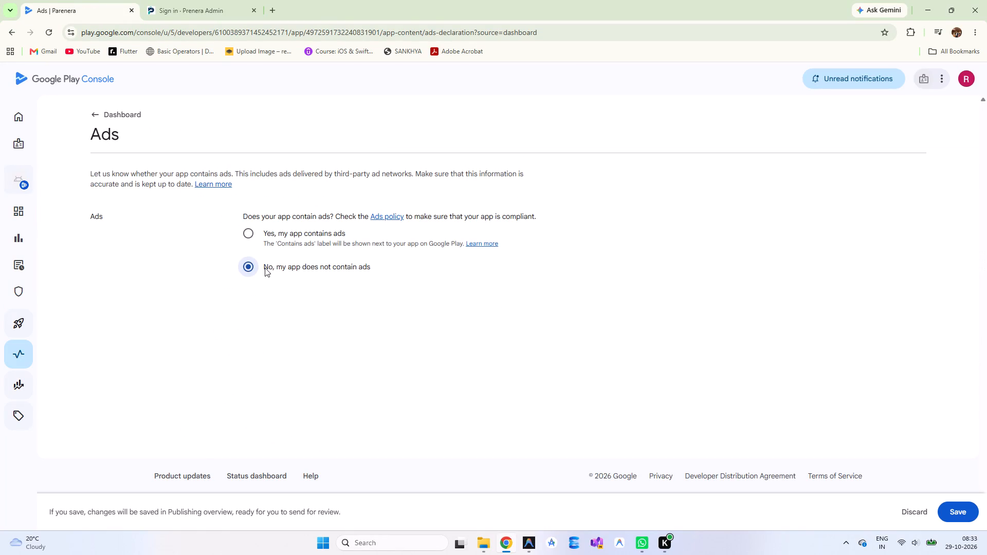
{"action": "left_click", "coordinate": [953, 515]}
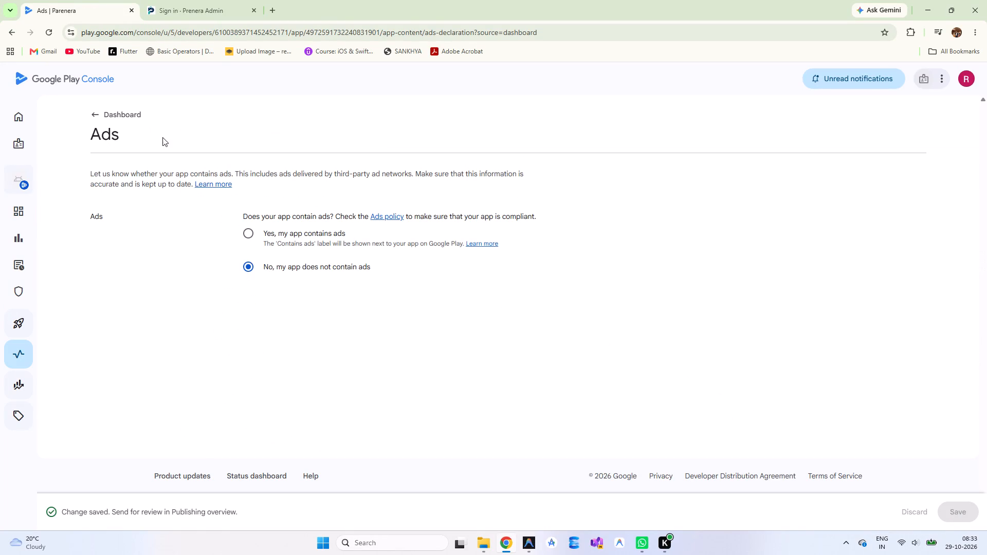
{"action": "left_click", "coordinate": [120, 115]}
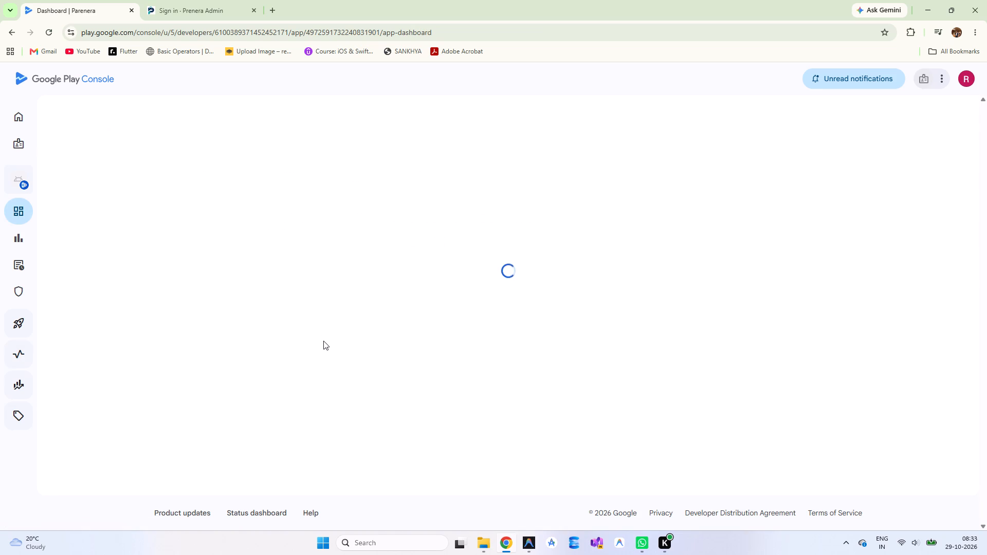
Start the content rating questionnaire, agree to the IARC Terms of Use, and set the category to All other app types.
{"action": "scroll", "coordinate": [323, 341], "scroll_direction": "down", "scroll_amount": 4}
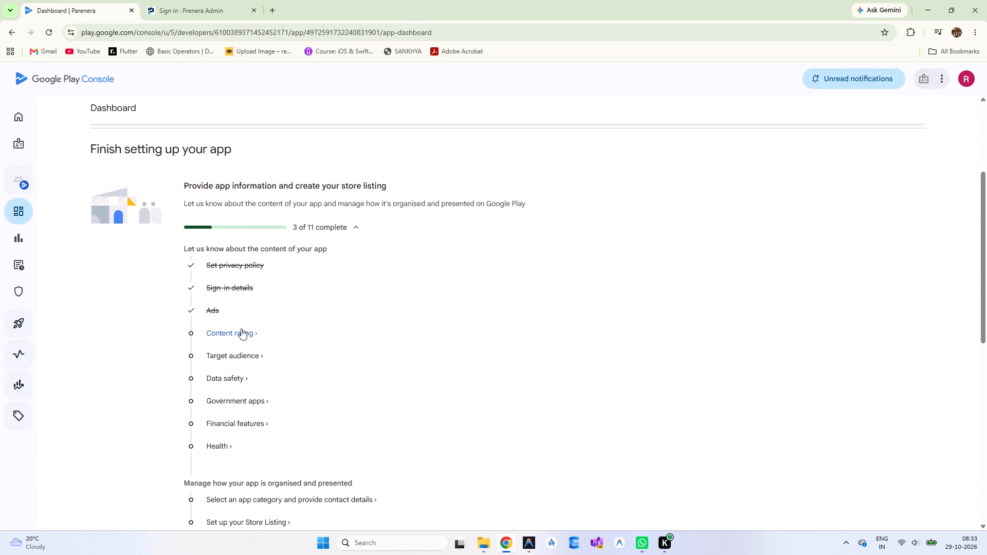
{"action": "left_click", "coordinate": [241, 328]}
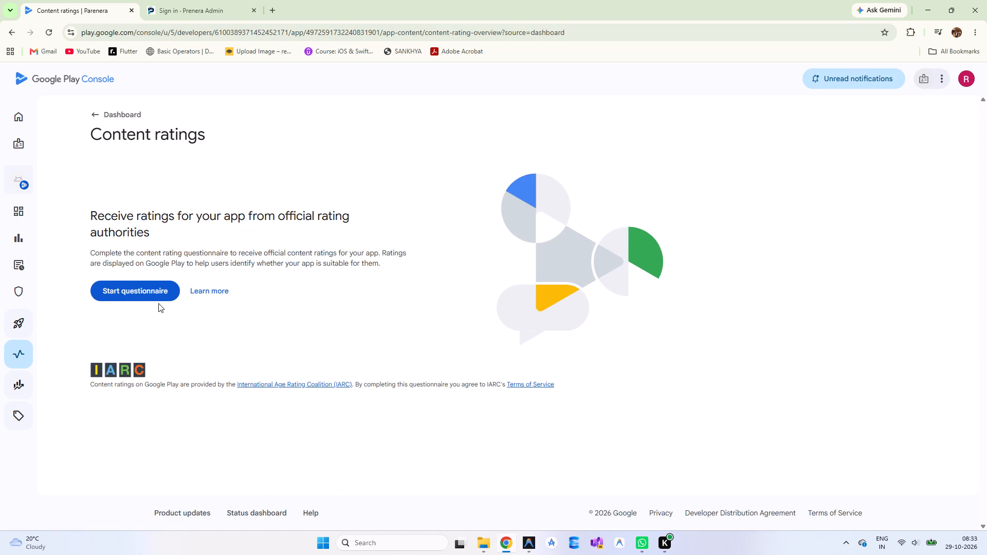
{"action": "left_click", "coordinate": [156, 288]}
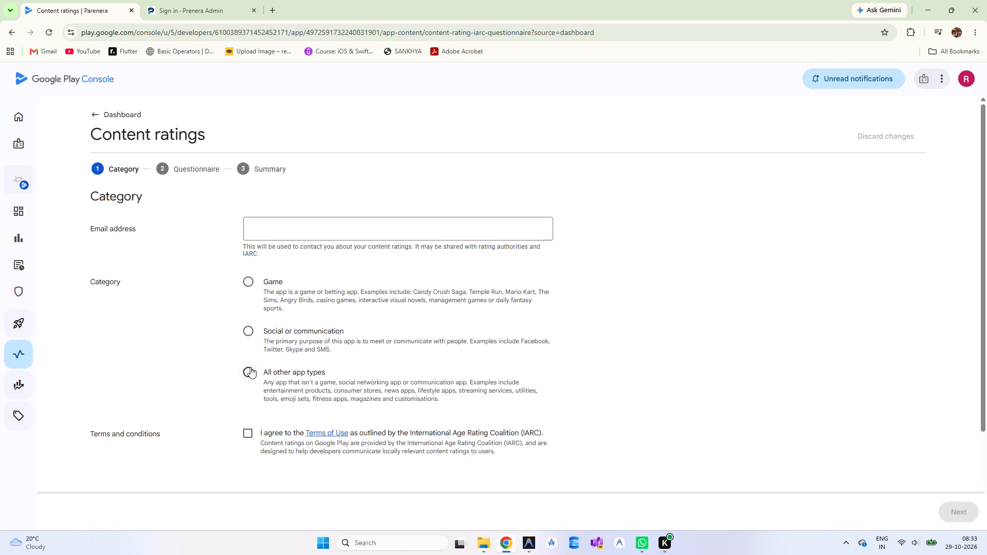
{"action": "left_click", "coordinate": [247, 431]}
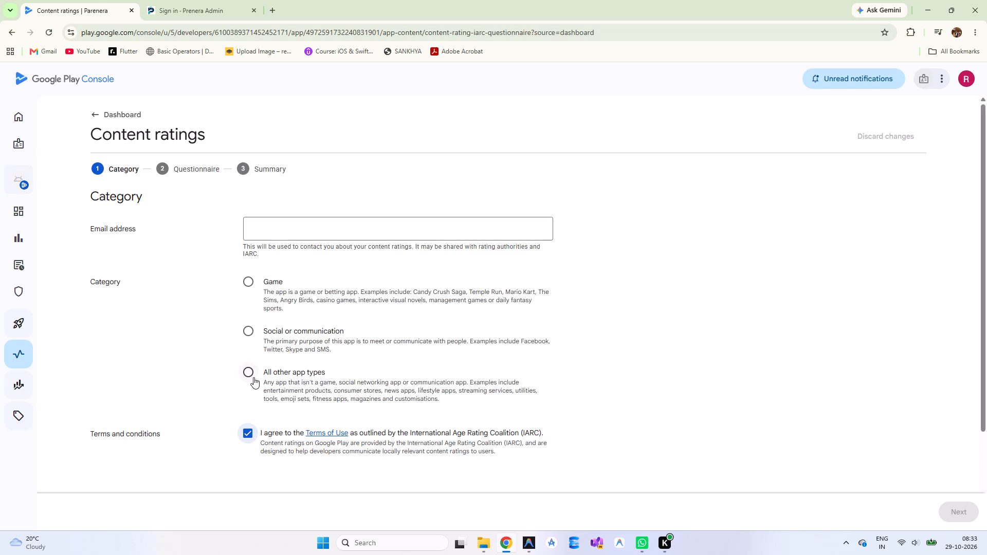
{"action": "left_click", "coordinate": [253, 369]}
{"action": "scroll", "coordinate": [290, 370], "scroll_direction": "down", "scroll_amount": 1}
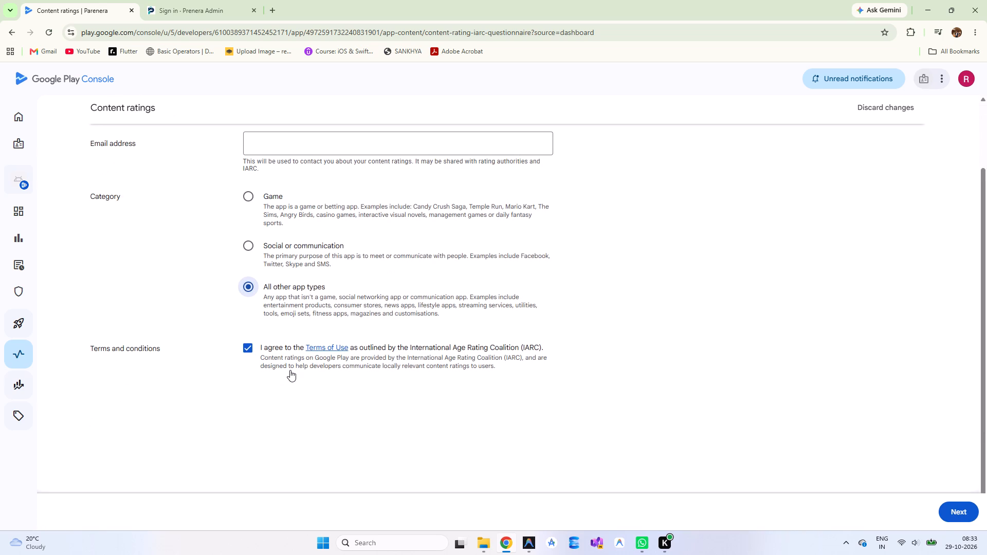
{"action": "scroll", "coordinate": [290, 370], "scroll_direction": "down", "scroll_amount": 1}
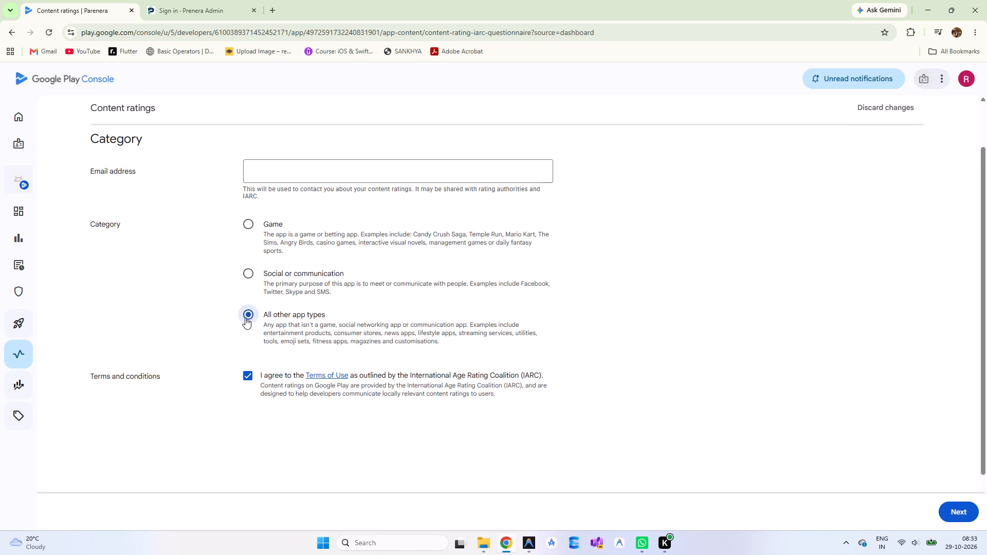
{"action": "left_click", "coordinate": [247, 316]}
{"action": "left_click", "coordinate": [247, 316]}
Open the email address field on the content ratings Category page for entry.
{"action": "left_click", "coordinate": [315, 175]}
{"action": "scroll", "coordinate": [315, 175], "scroll_direction": "up", "scroll_amount": 1}
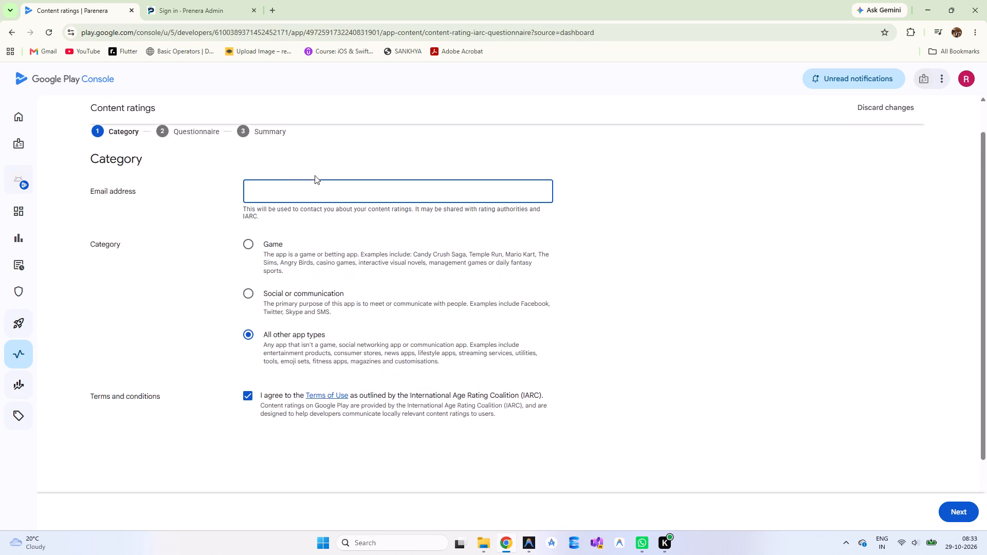
{"action": "scroll", "coordinate": [315, 175], "scroll_direction": "up", "scroll_amount": 1}
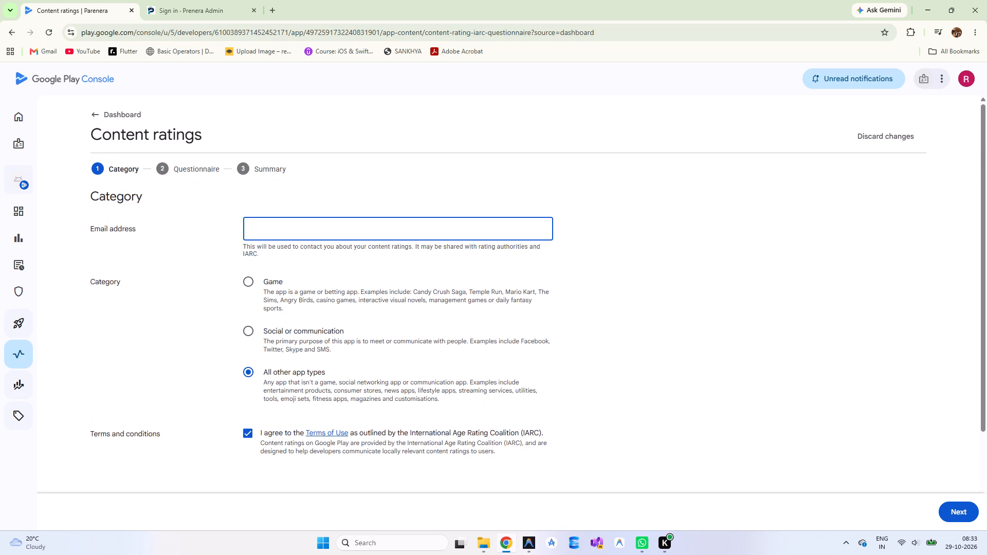
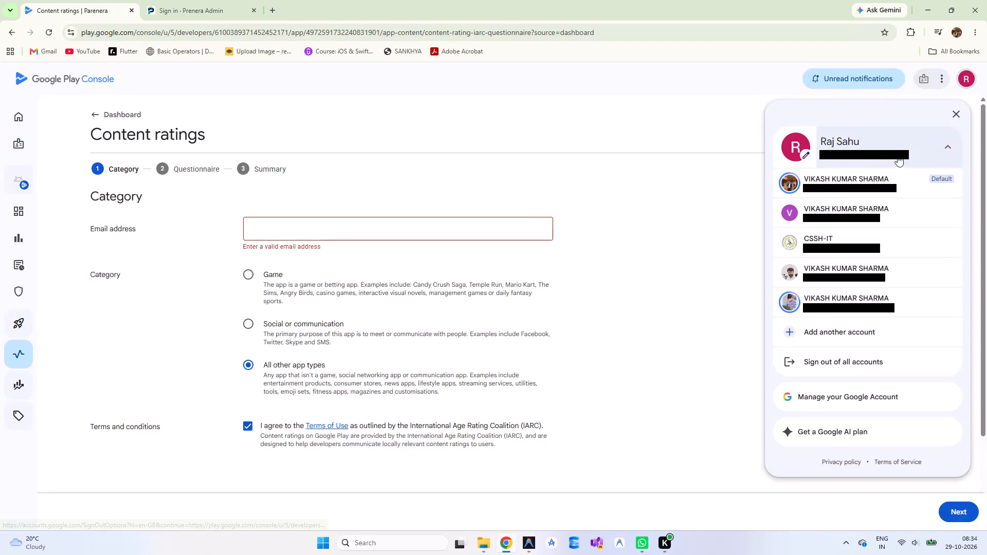
Copy the signed-in account's email address into the content ratings Email address field and continue to the Questionnaire.
{"action": "left_click_drag", "start_coordinate": [910, 154], "coordinate": [829, 163]}
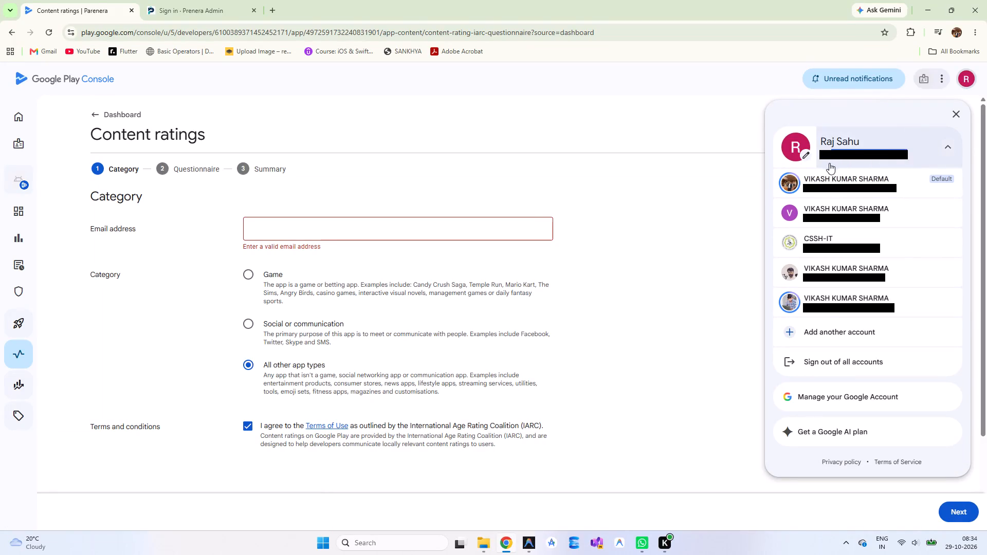
{"action": "left_click_drag", "start_coordinate": [829, 163], "coordinate": [825, 163]}
{"action": "left_click_drag", "start_coordinate": [825, 163], "coordinate": [819, 163]}
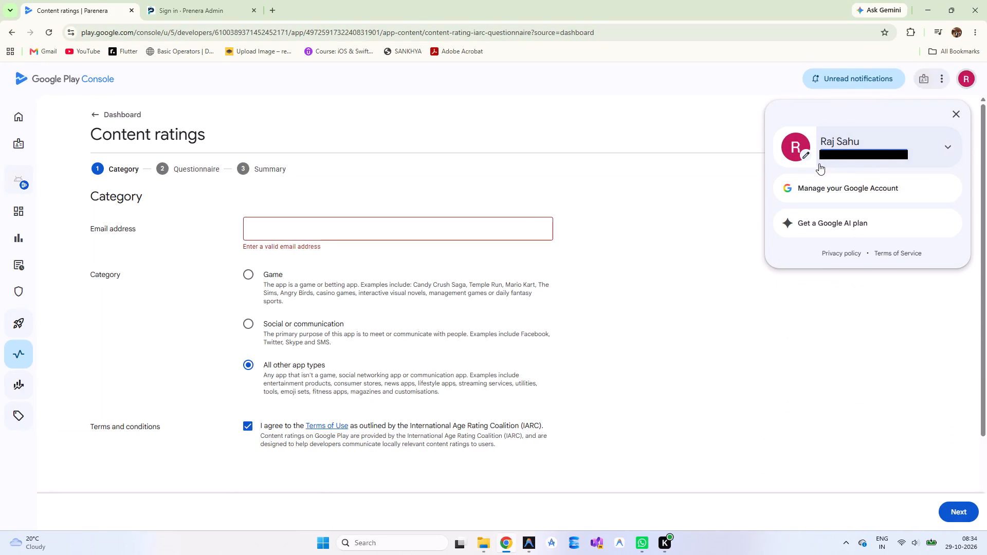
{"action": "key", "text": "ctrl+c"}
{"action": "left_click", "coordinate": [483, 235]}
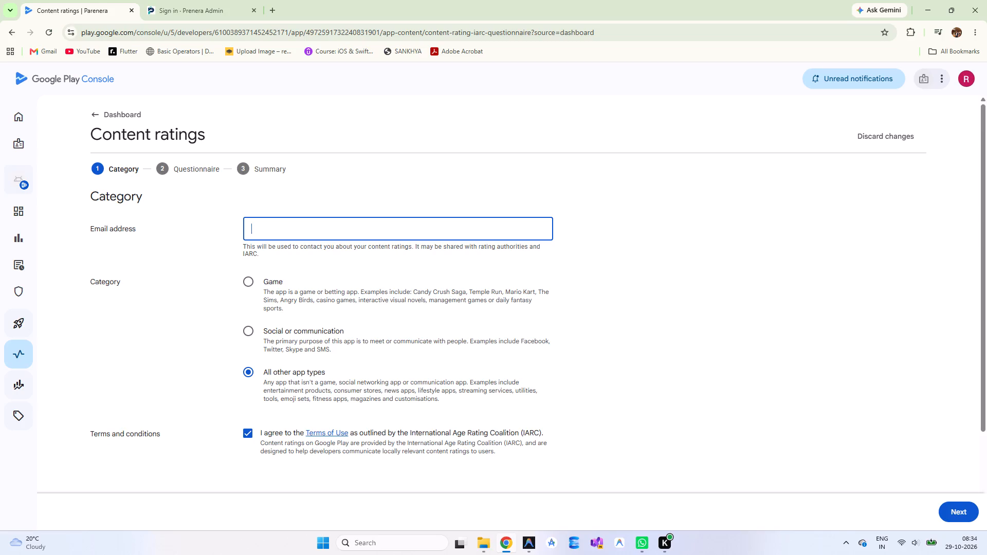
{"action": "key", "text": "ctrl+v"}
{"action": "scroll", "coordinate": [552, 358], "scroll_direction": "down", "scroll_amount": 1}
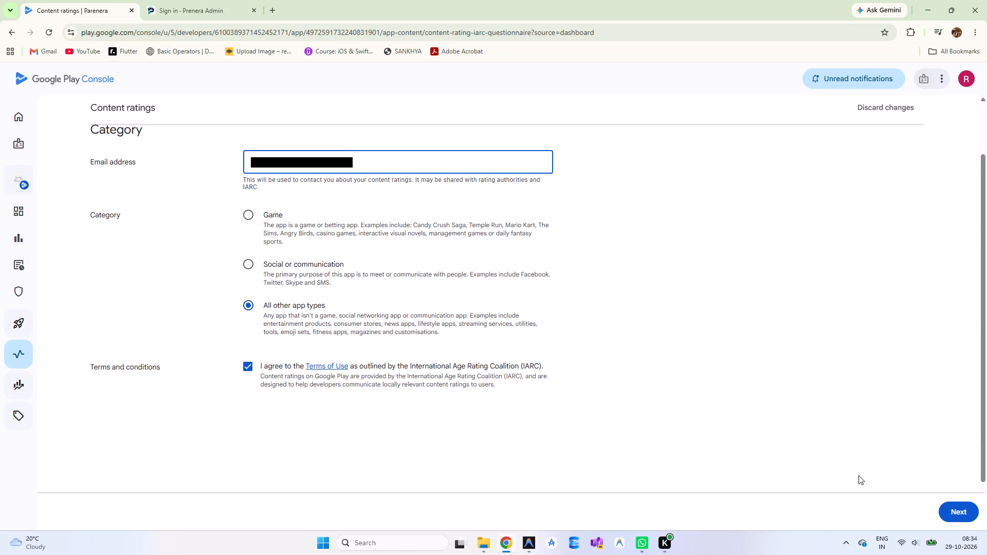
{"action": "left_click", "coordinate": [957, 507]}
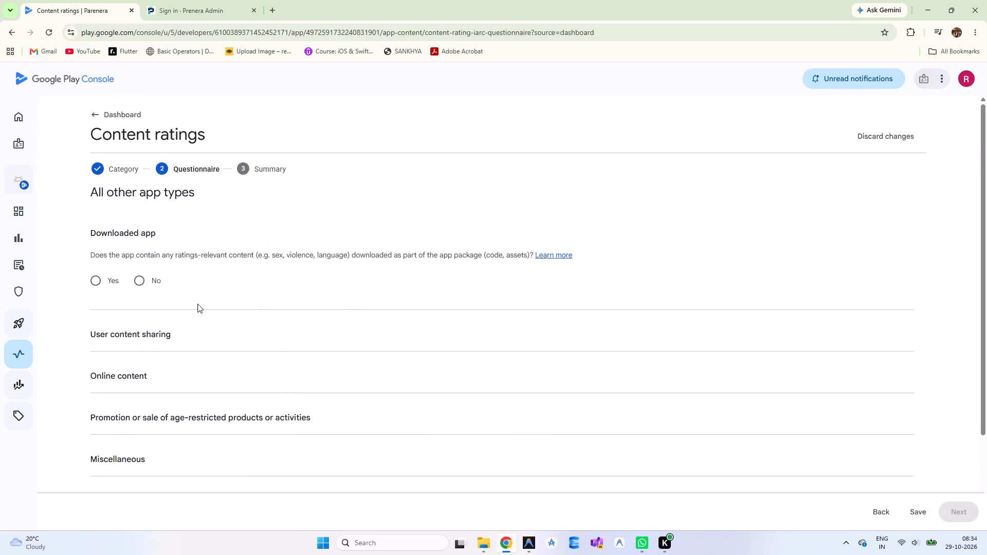
Answer No to the Downloaded app, User content sharing, Online content, and age-restricted products or activities questions.
{"action": "left_click", "coordinate": [137, 281]}
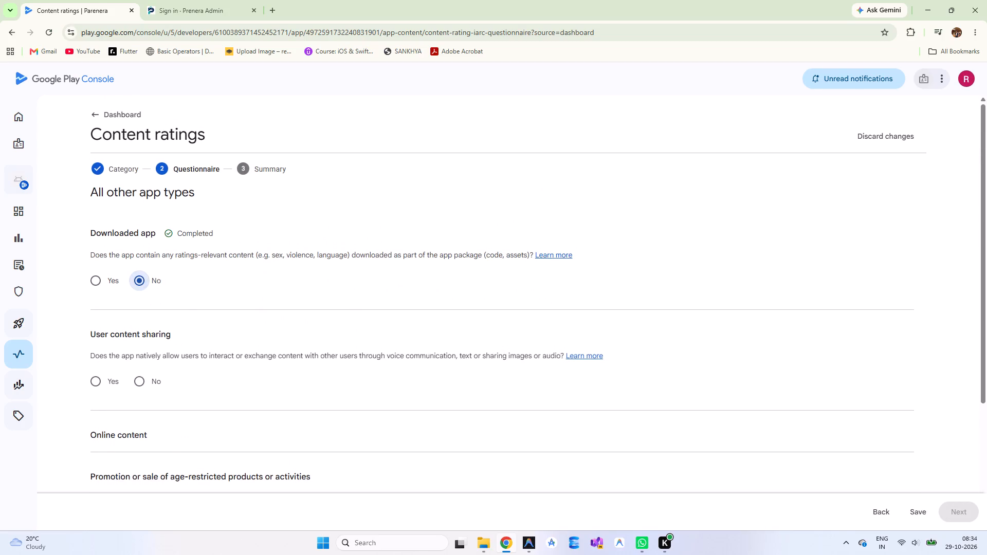
{"action": "left_click", "coordinate": [139, 388]}
{"action": "scroll", "coordinate": [172, 416], "scroll_direction": "down", "scroll_amount": 1}
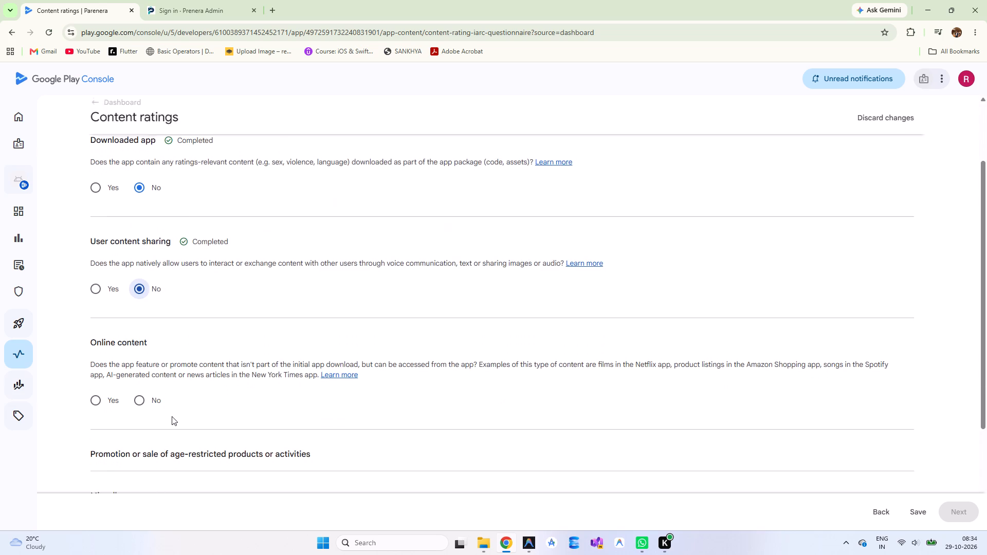
{"action": "scroll", "coordinate": [172, 416], "scroll_direction": "down", "scroll_amount": 1}
{"action": "left_click", "coordinate": [152, 393]}
{"action": "scroll", "coordinate": [228, 395], "scroll_direction": "down", "scroll_amount": 1}
{"action": "left_click", "coordinate": [144, 393]}
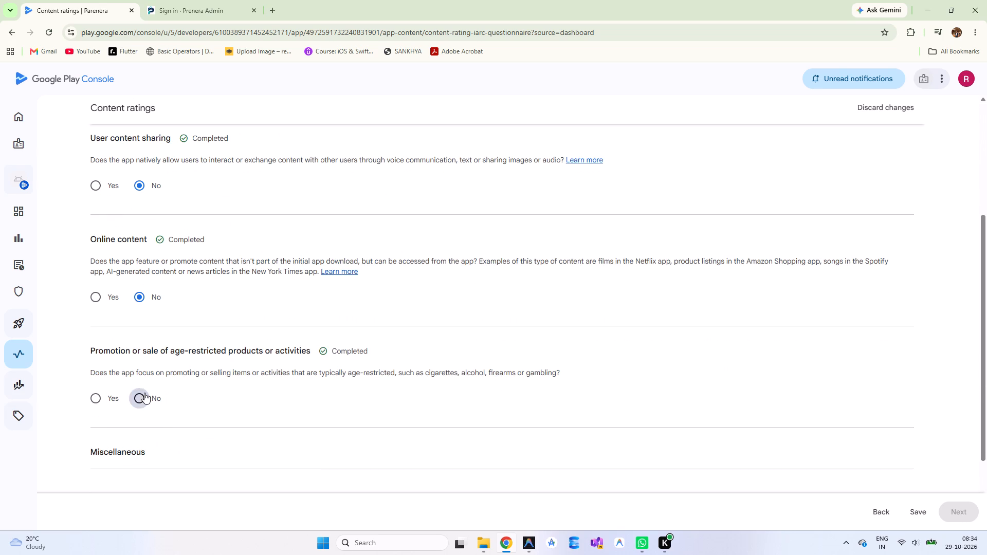
Answer No to all five Miscellaneous questions: location sharing, digital goods, cash rewards, web browser or search engine, and news or educational product.
{"action": "scroll", "coordinate": [247, 373], "scroll_direction": "down", "scroll_amount": 3}
{"action": "left_click", "coordinate": [150, 324]}
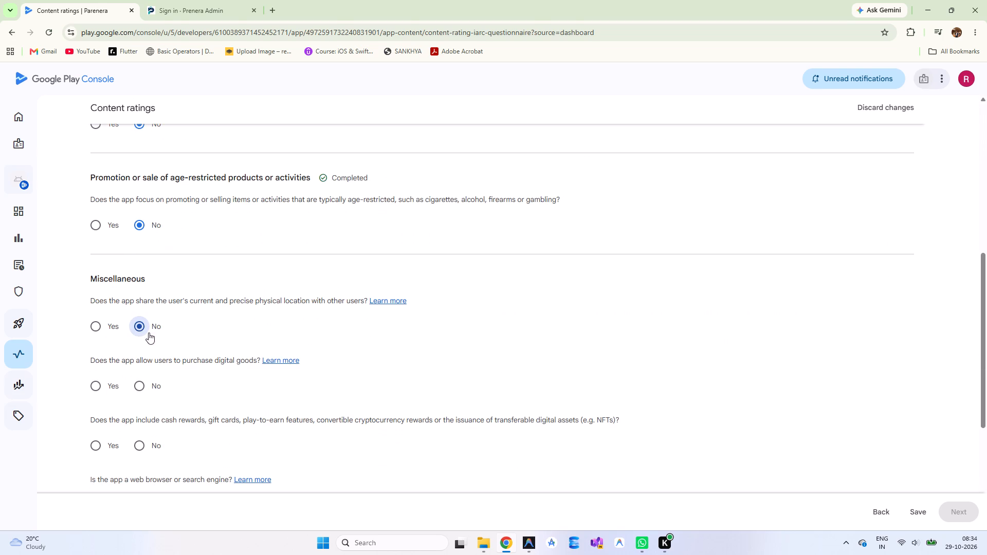
{"action": "left_click", "coordinate": [138, 386]}
{"action": "scroll", "coordinate": [190, 376], "scroll_direction": "down", "scroll_amount": 2}
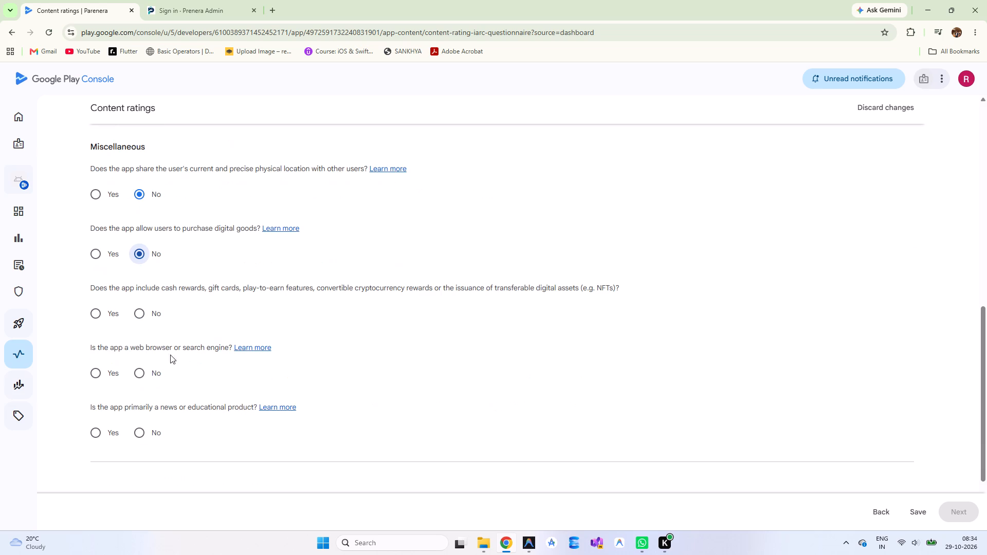
{"action": "left_click", "coordinate": [141, 312]}
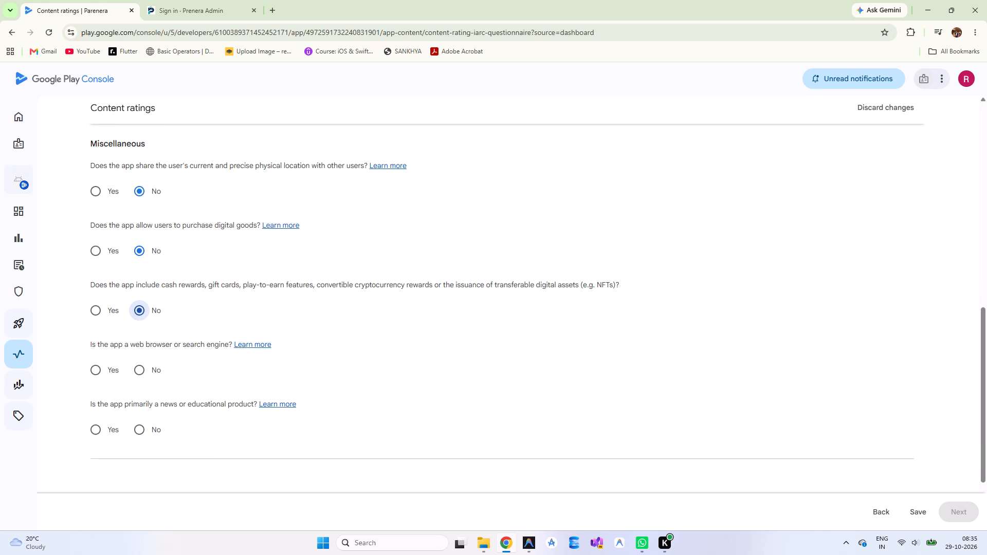
{"action": "left_click", "coordinate": [144, 367]}
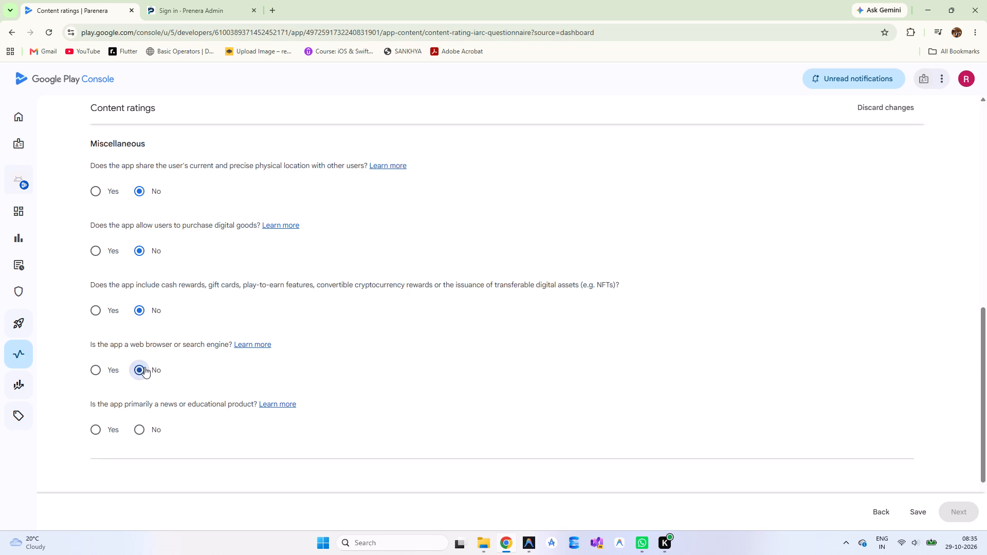
{"action": "scroll", "coordinate": [174, 375], "scroll_direction": "down", "scroll_amount": 1}
{"action": "left_click", "coordinate": [141, 354]}
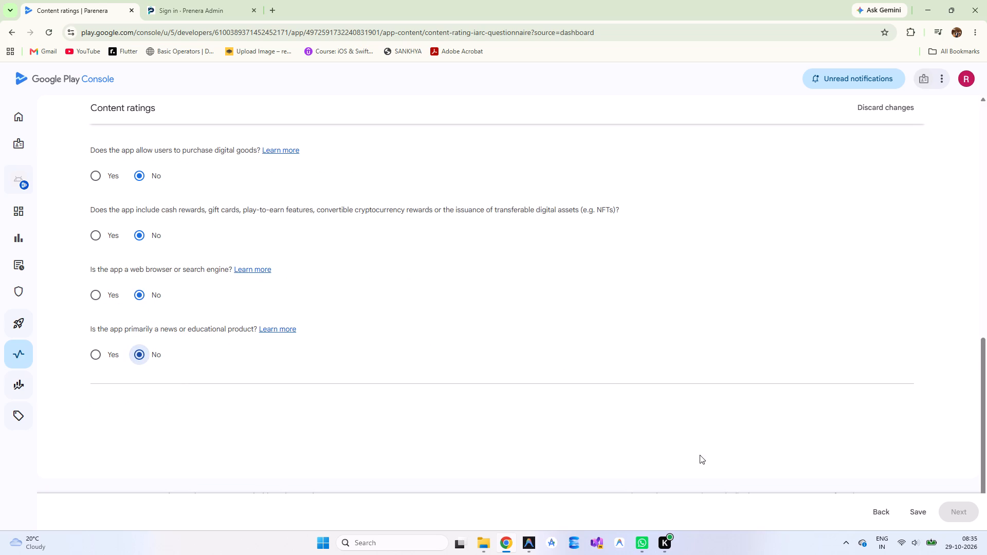
Save the questionnaire, continue to the ratings Summary, save the content ratings, and return to the dashboard.
{"action": "left_click", "coordinate": [920, 514]}
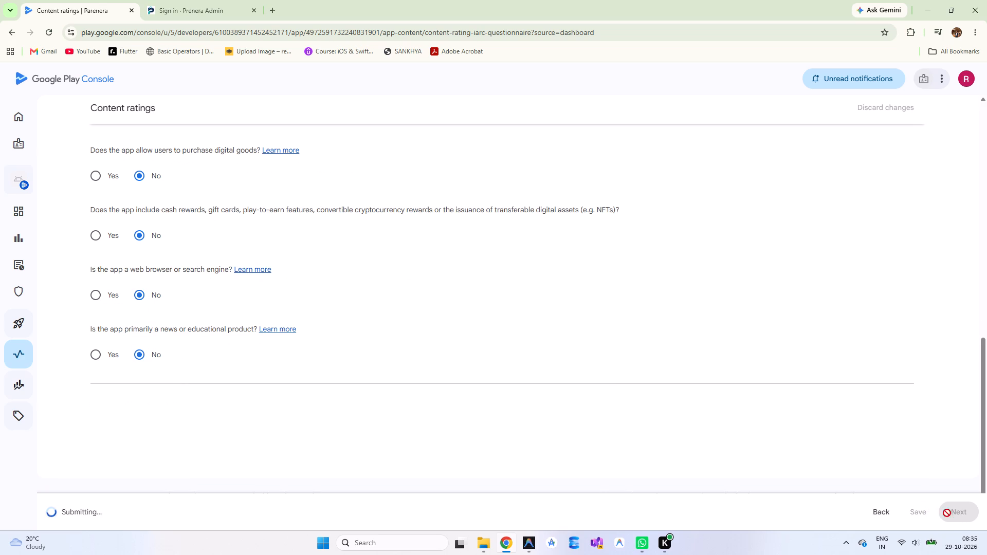
{"action": "left_click", "coordinate": [959, 515]}
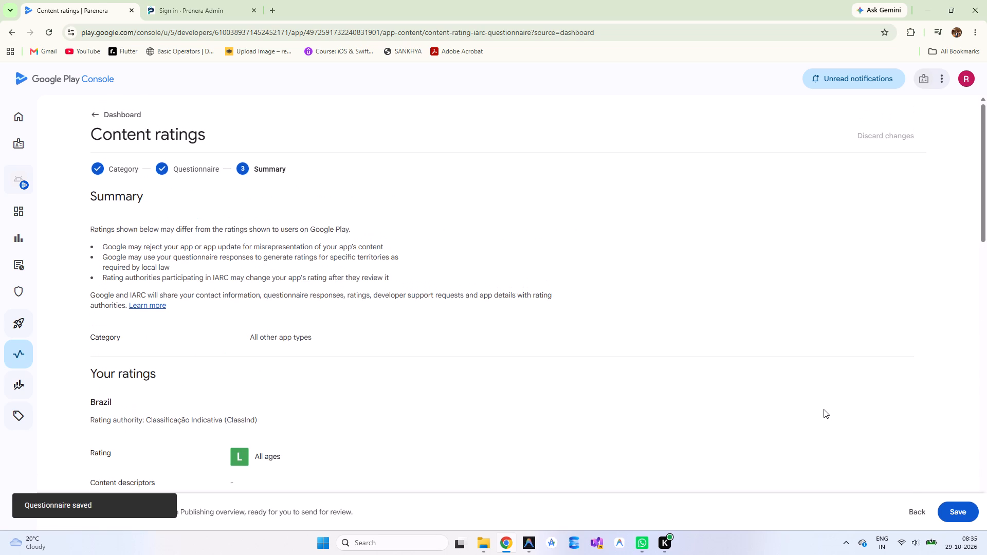
{"action": "scroll", "coordinate": [733, 384], "scroll_direction": "down", "scroll_amount": 6}
{"action": "scroll", "coordinate": [733, 384], "scroll_direction": "up", "scroll_amount": 1}
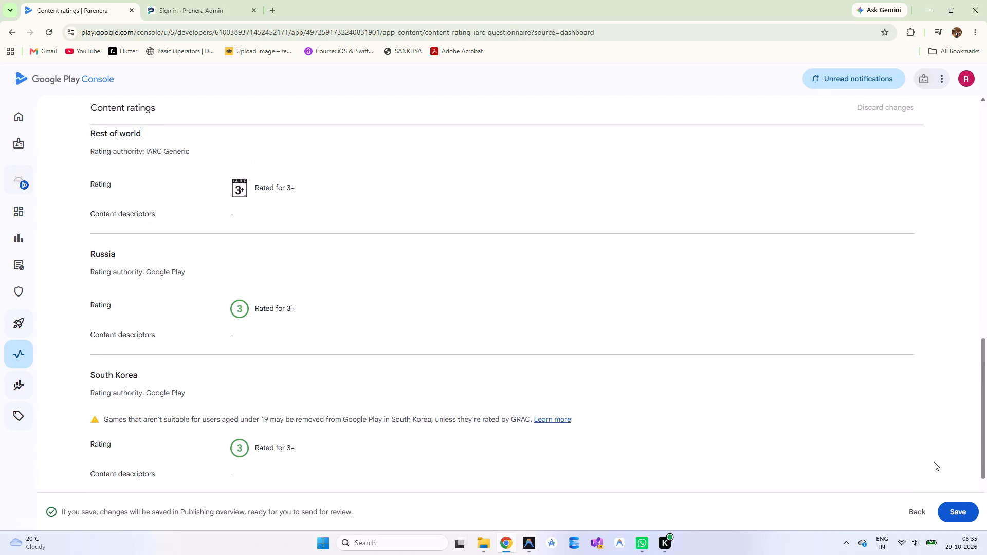
{"action": "left_click", "coordinate": [957, 514]}
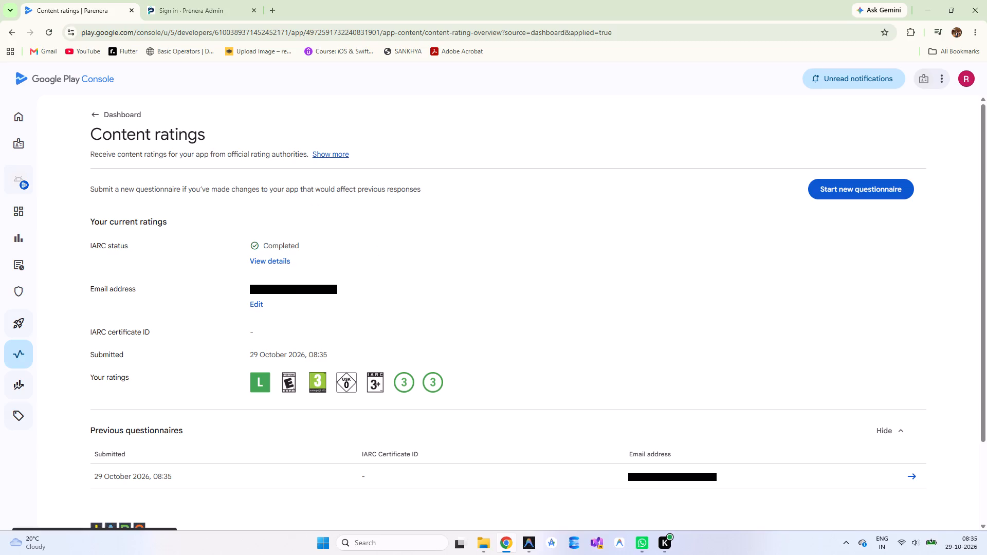
{"action": "left_click", "coordinate": [124, 112]}
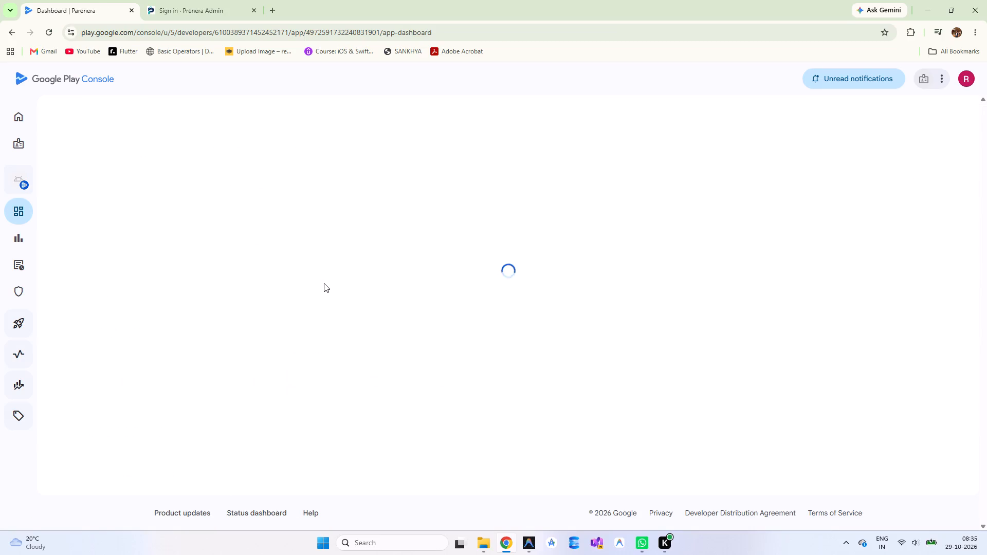
Set the Target audience age group to 18 and over, save the declaration, and return to the dashboard.
{"action": "scroll", "coordinate": [301, 365], "scroll_direction": "down", "scroll_amount": 2}
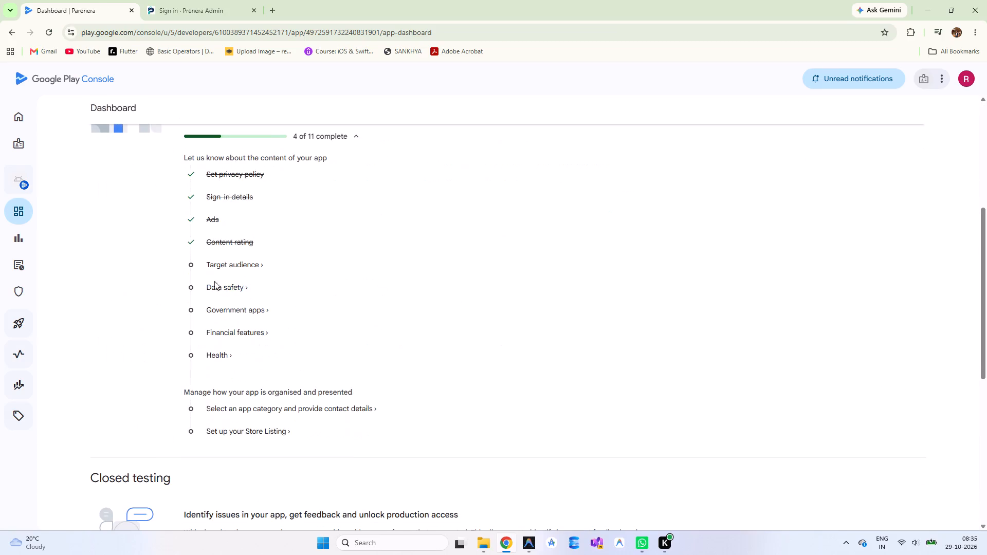
{"action": "left_click", "coordinate": [223, 265]}
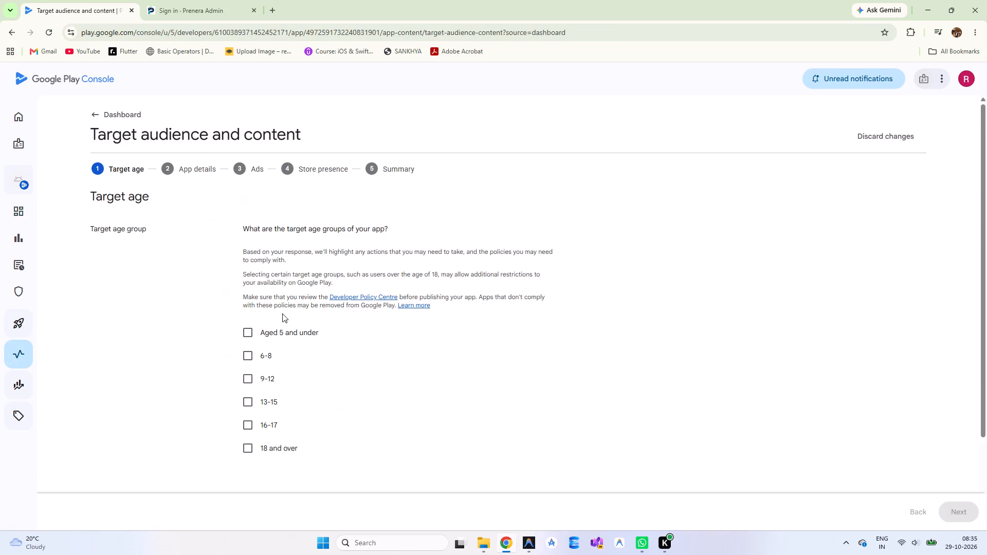
{"action": "left_click", "coordinate": [247, 441]}
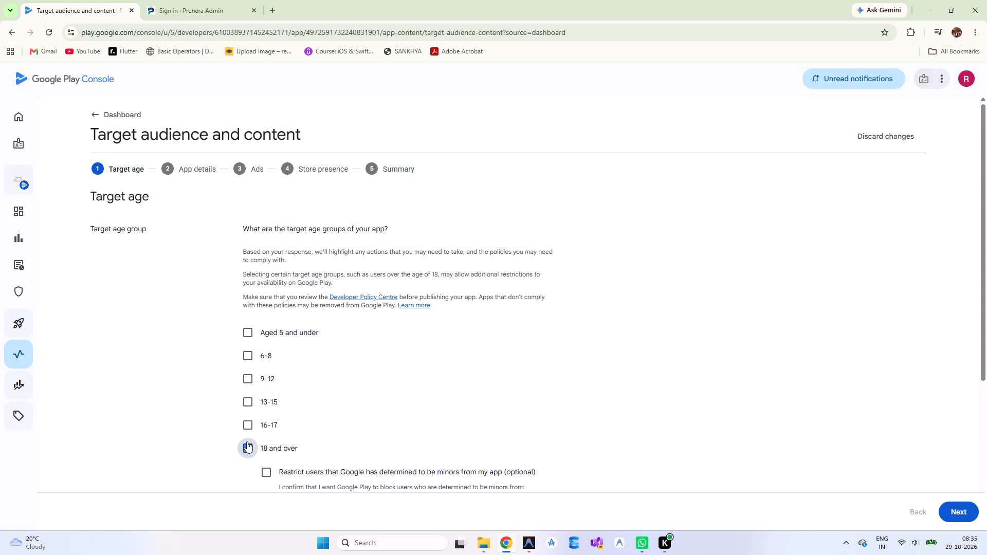
{"action": "scroll", "coordinate": [341, 424], "scroll_direction": "down", "scroll_amount": 3}
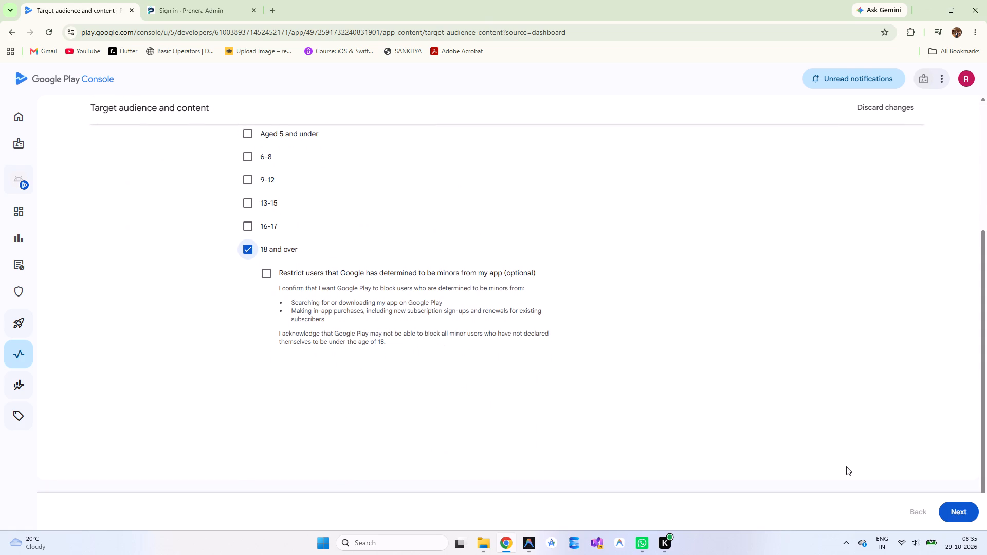
{"action": "left_click", "coordinate": [951, 515]}
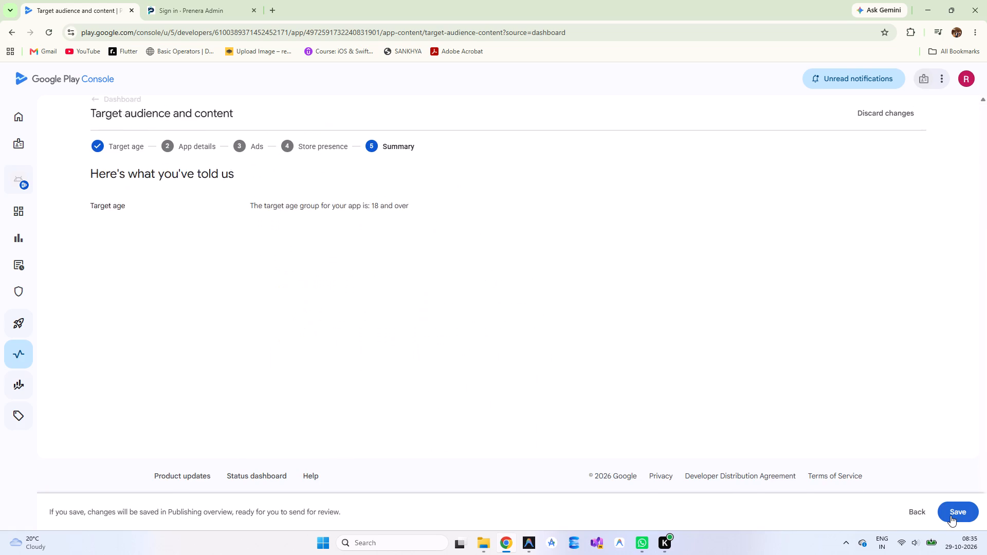
{"action": "left_click", "coordinate": [951, 515]}
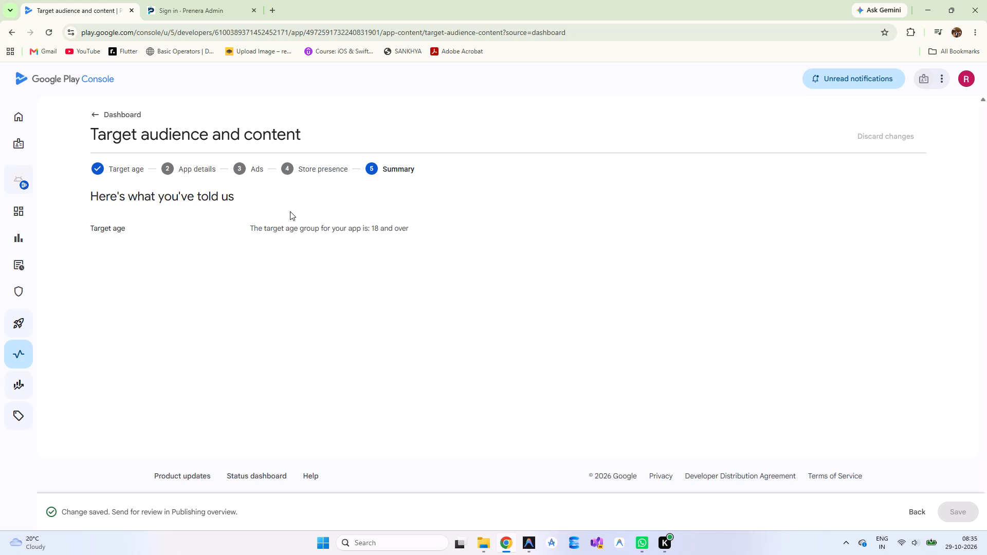
{"action": "left_click", "coordinate": [101, 104]}
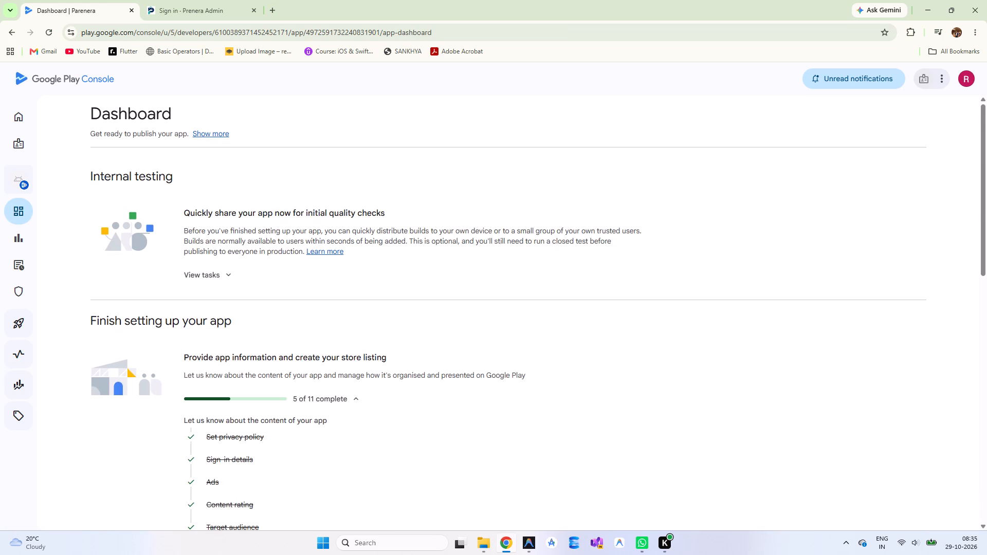
Start the Data safety task, go through its introduction and Overview, and advance to the Data collection and security questions.
{"action": "scroll", "coordinate": [315, 343], "scroll_direction": "down", "scroll_amount": 3}
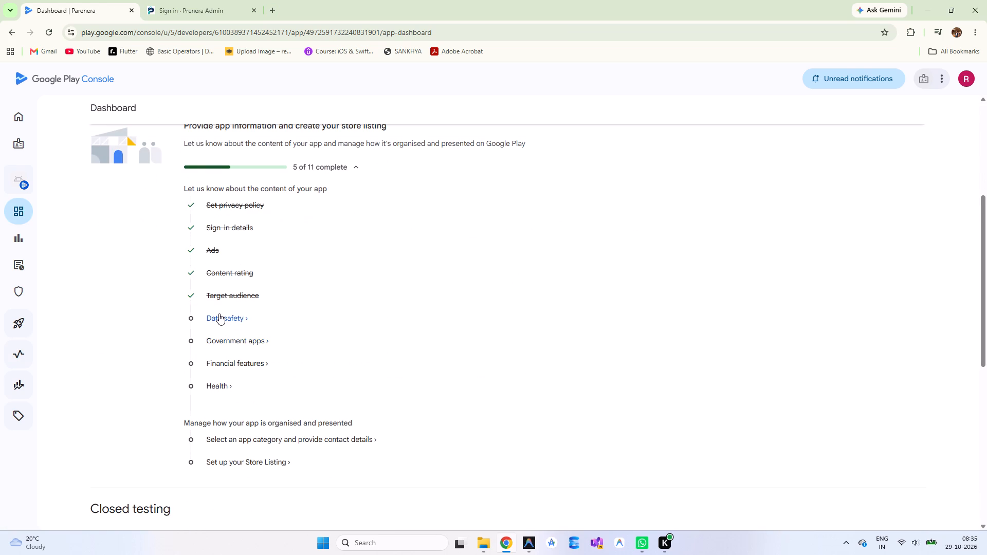
{"action": "left_click", "coordinate": [219, 313]}
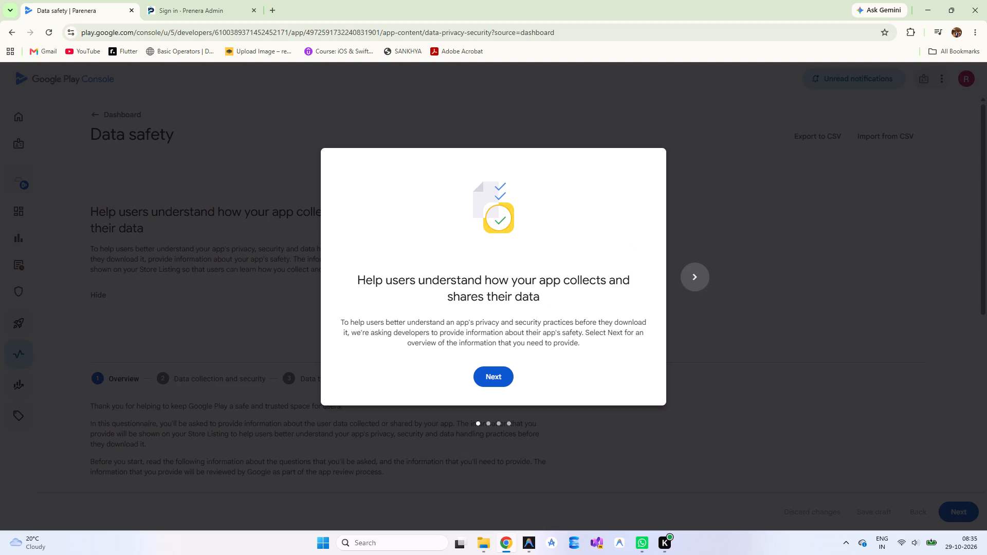
{"action": "triple_click", "coordinate": [491, 376]}
{"action": "left_click", "coordinate": [491, 376]}
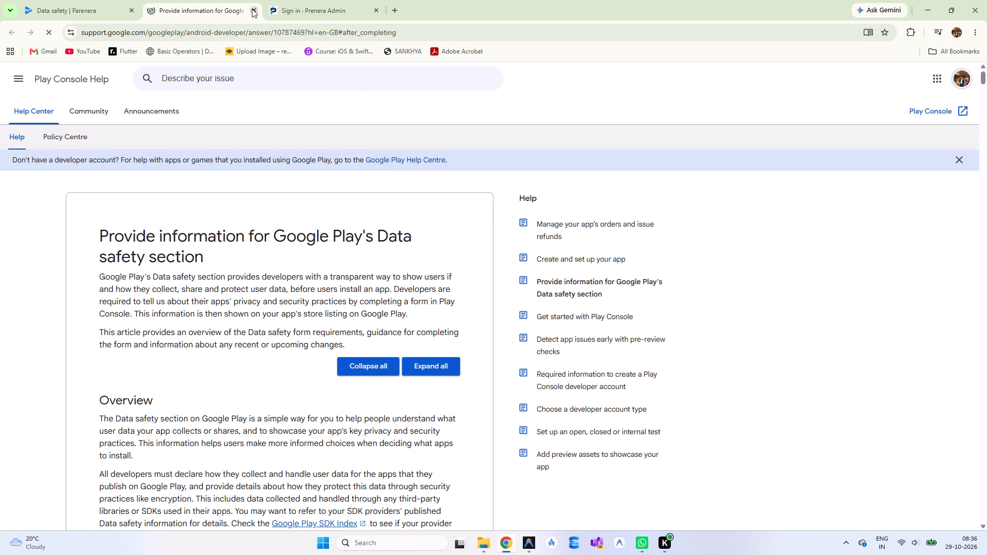
{"action": "left_click", "coordinate": [252, 9]}
{"action": "left_click", "coordinate": [531, 379]}
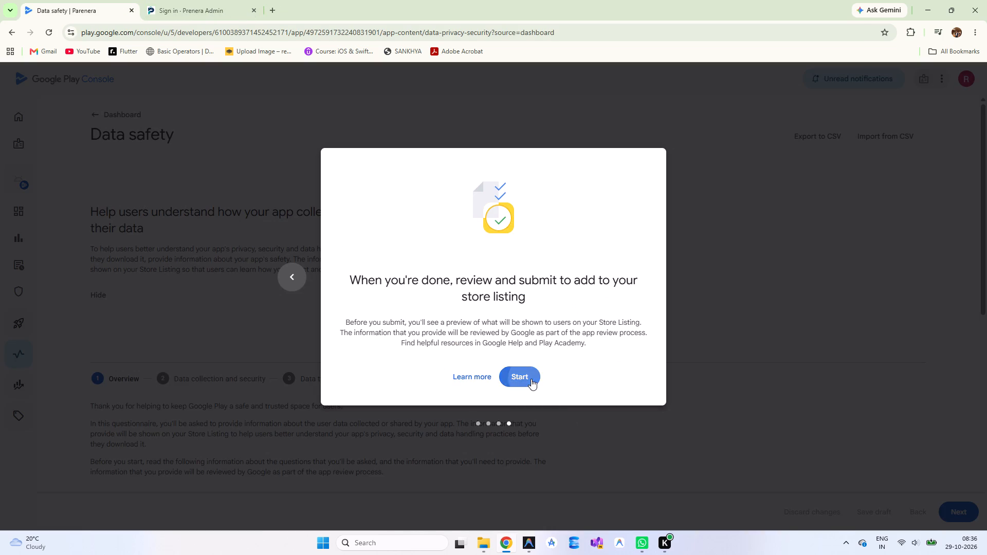
{"action": "scroll", "coordinate": [449, 385], "scroll_direction": "down", "scroll_amount": 4}
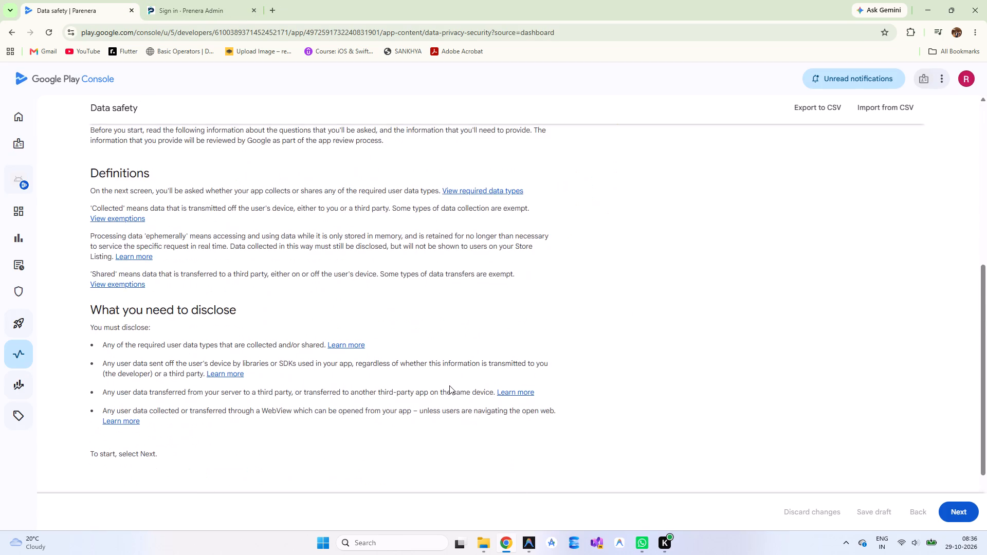
{"action": "scroll", "coordinate": [449, 385], "scroll_direction": "down", "scroll_amount": 1}
{"action": "left_click", "coordinate": [967, 514]}
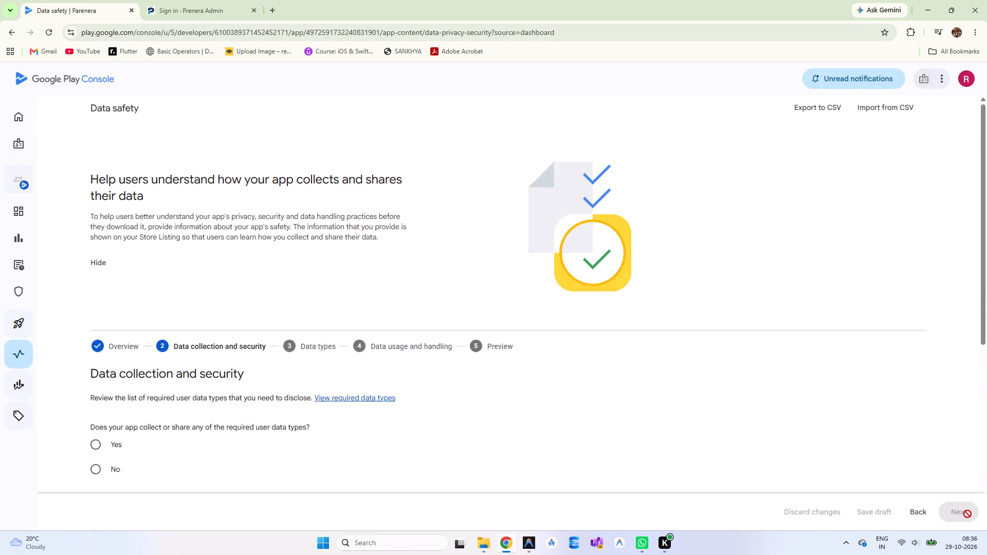
{"action": "scroll", "coordinate": [622, 433], "scroll_direction": "down", "scroll_amount": 3}
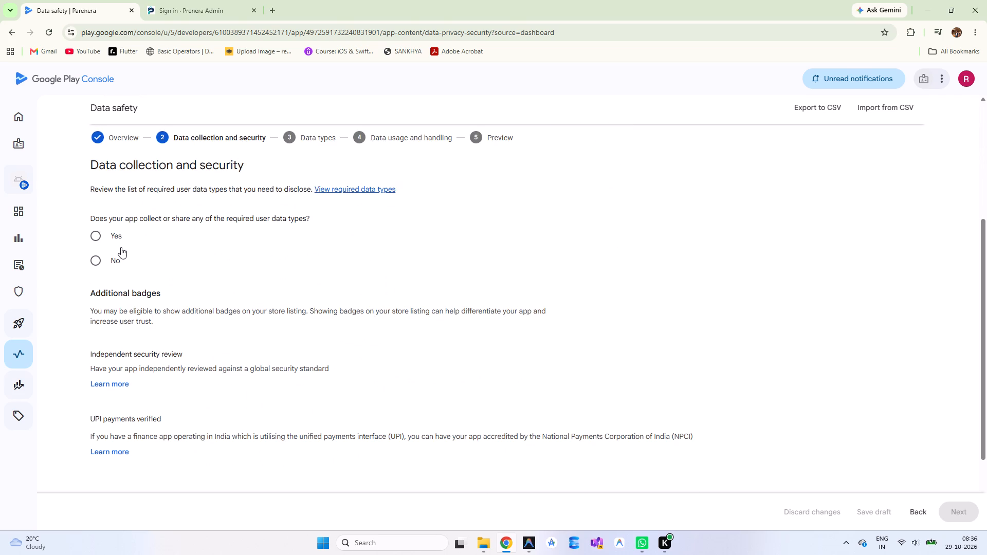
Answer Yes to whether the app collects or shares any of the required user data types.
{"action": "left_click", "coordinate": [106, 237]}
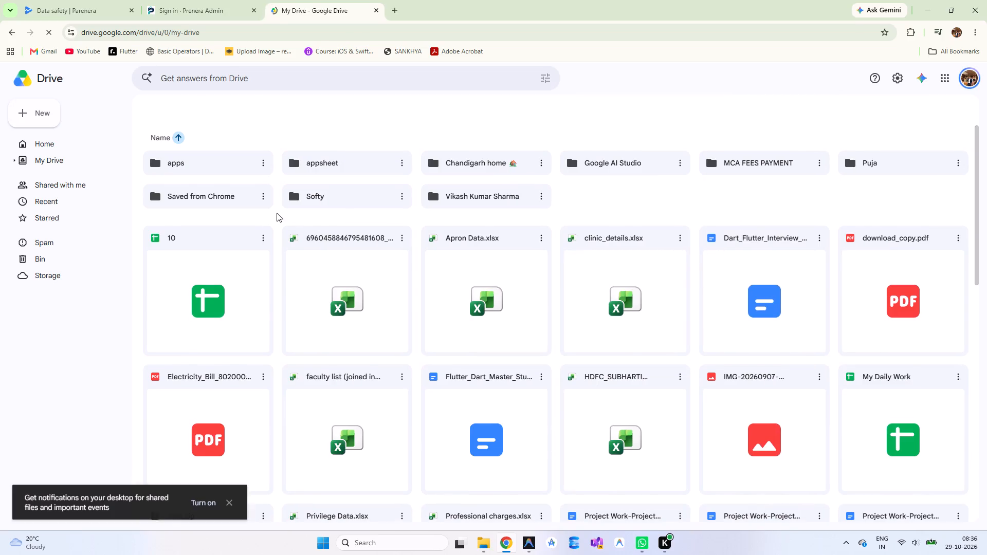
Open the choices for creating or uploading a new item in My Drive.
{"action": "left_click", "coordinate": [51, 115]}
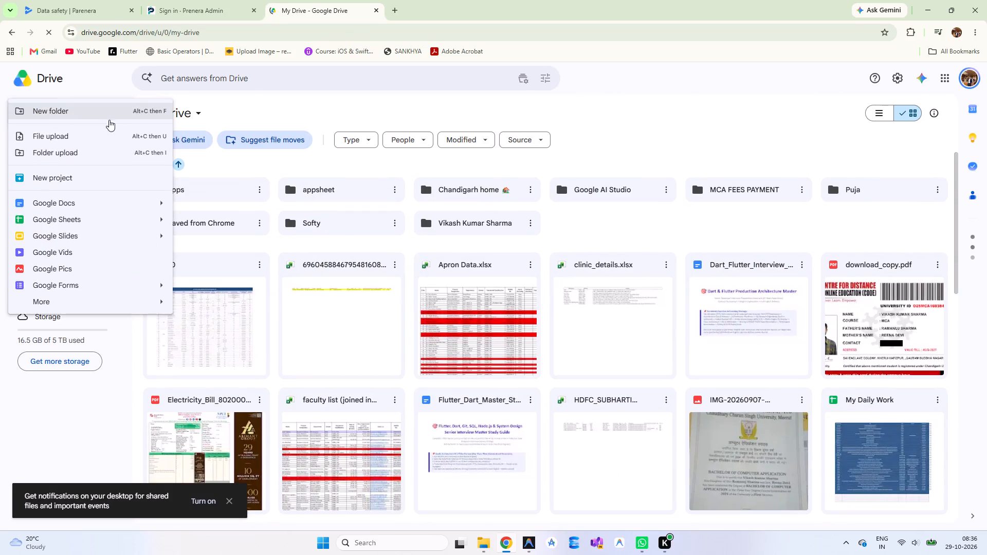
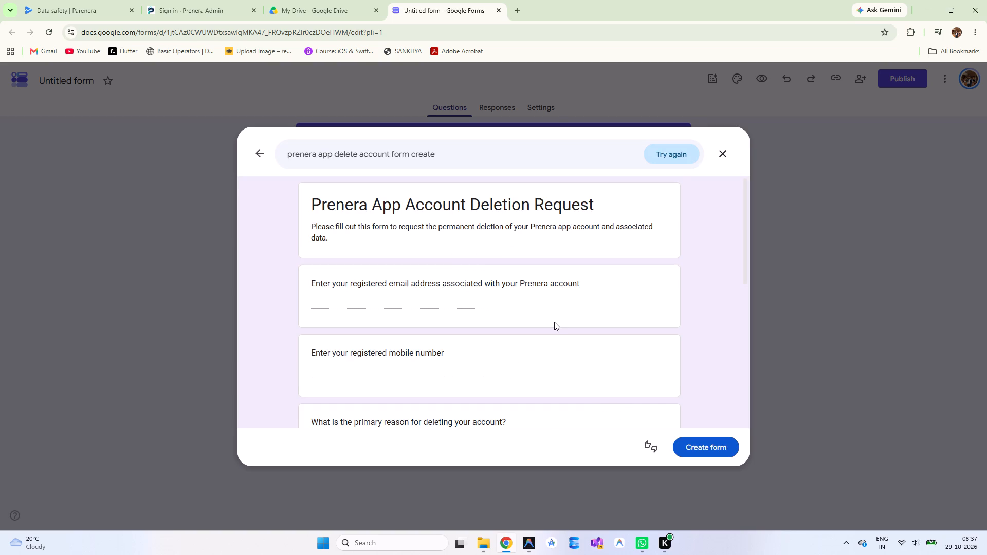
Review all the questions in the generated Prenera App Account Deletion Request form preview, down to the final deletion consent.
{"action": "scroll", "coordinate": [554, 322], "scroll_direction": "down", "scroll_amount": 2}
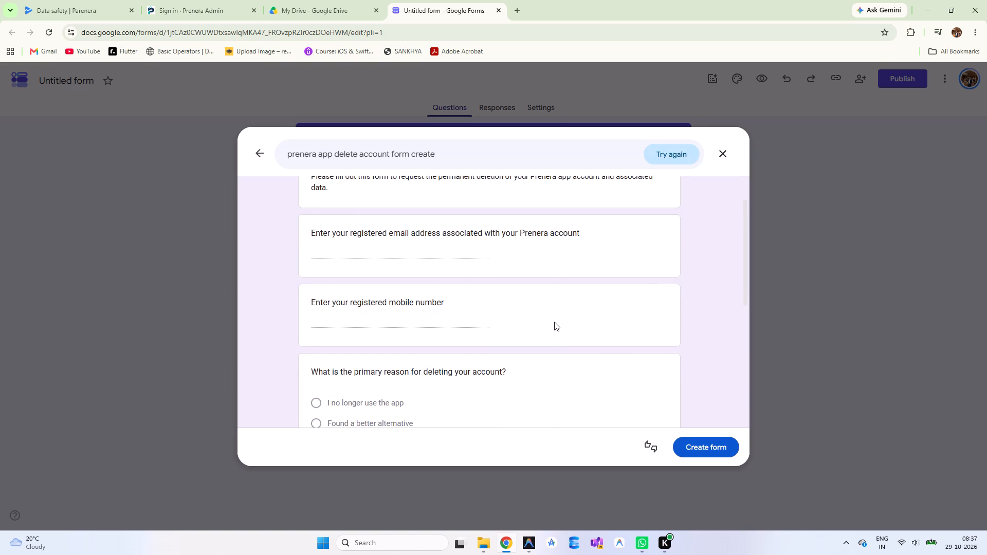
{"action": "scroll", "coordinate": [554, 322], "scroll_direction": "down", "scroll_amount": 2}
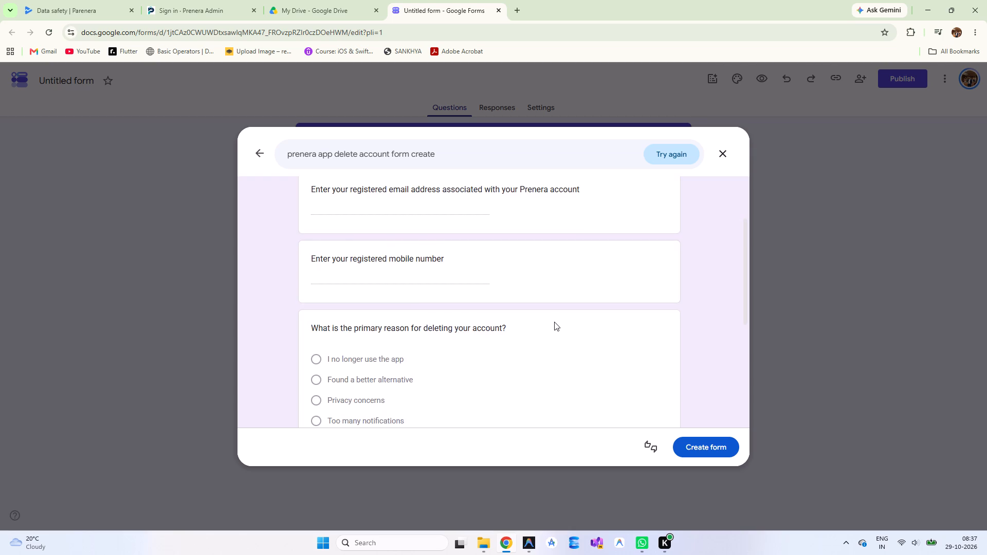
{"action": "scroll", "coordinate": [554, 322], "scroll_direction": "down", "scroll_amount": 1}
{"action": "scroll", "coordinate": [670, 378], "scroll_direction": "down", "scroll_amount": 1}
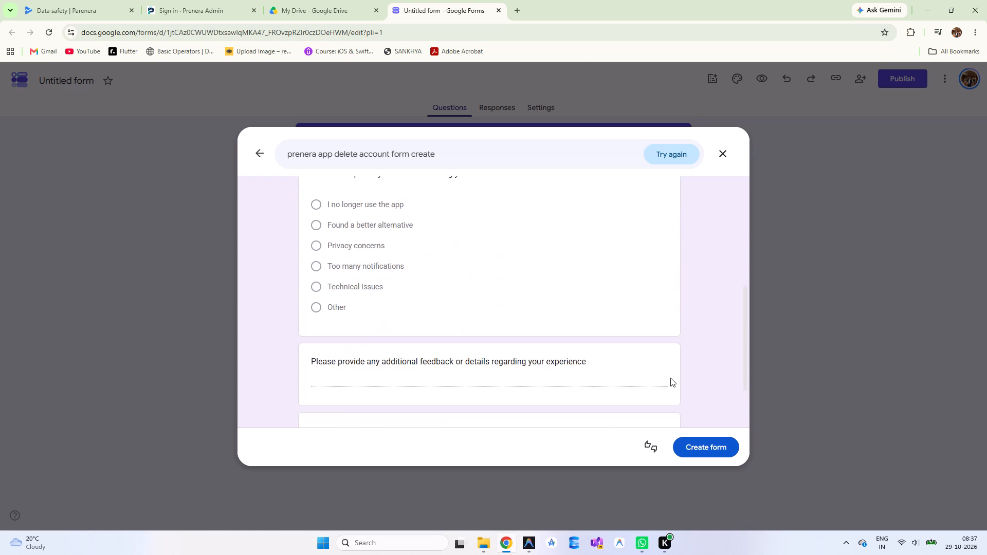
{"action": "scroll", "coordinate": [670, 378], "scroll_direction": "down", "scroll_amount": 4}
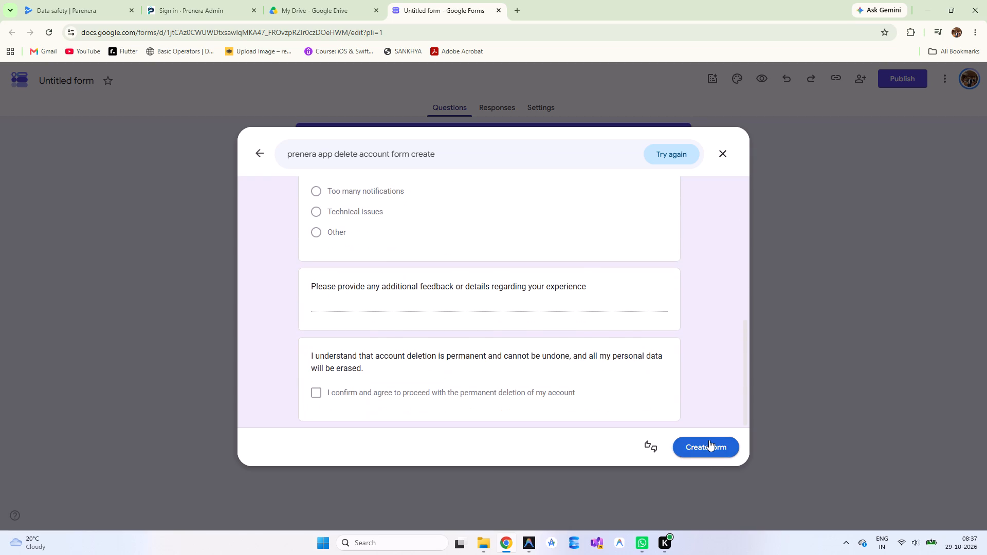
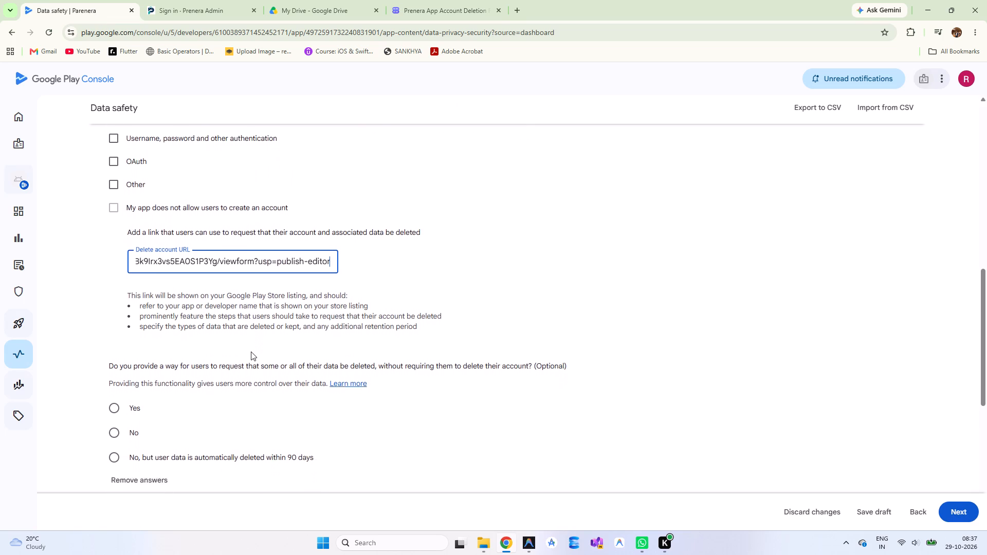
Review the optional data deletion question and the Additional badges section at the end of the Data collection and security questions.
{"action": "scroll", "coordinate": [251, 351], "scroll_direction": "down", "scroll_amount": 3}
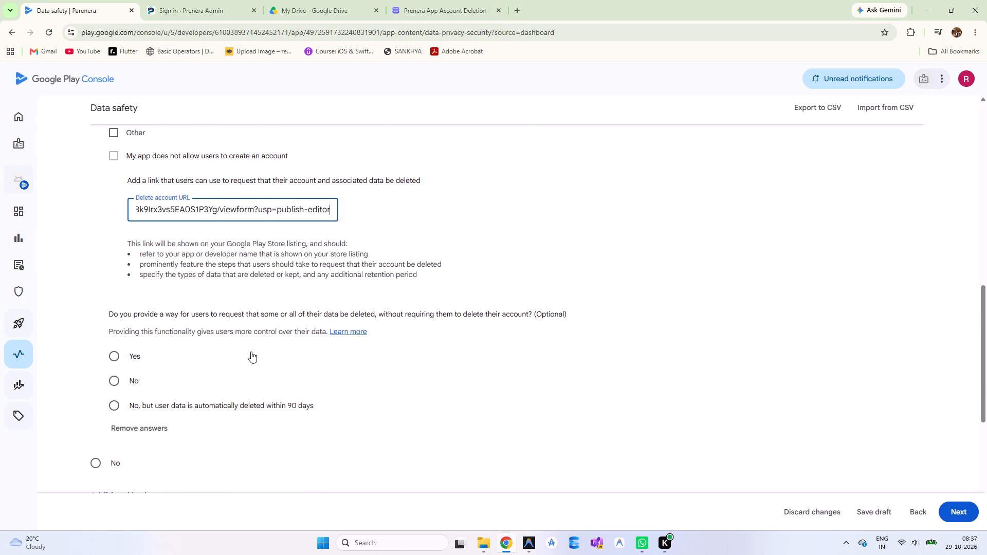
{"action": "scroll", "coordinate": [251, 351], "scroll_direction": "down", "scroll_amount": 3}
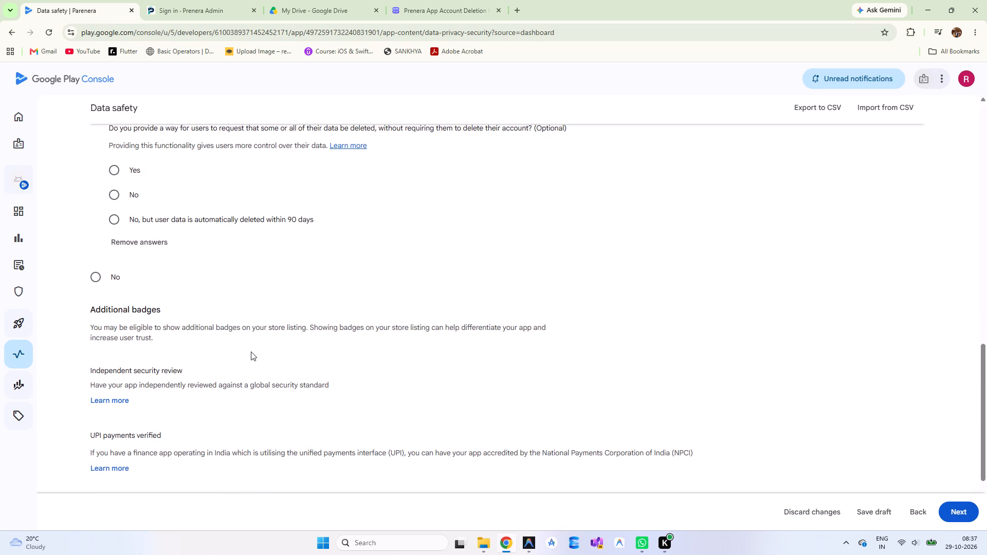
{"action": "scroll", "coordinate": [251, 351], "scroll_direction": "down", "scroll_amount": 4}
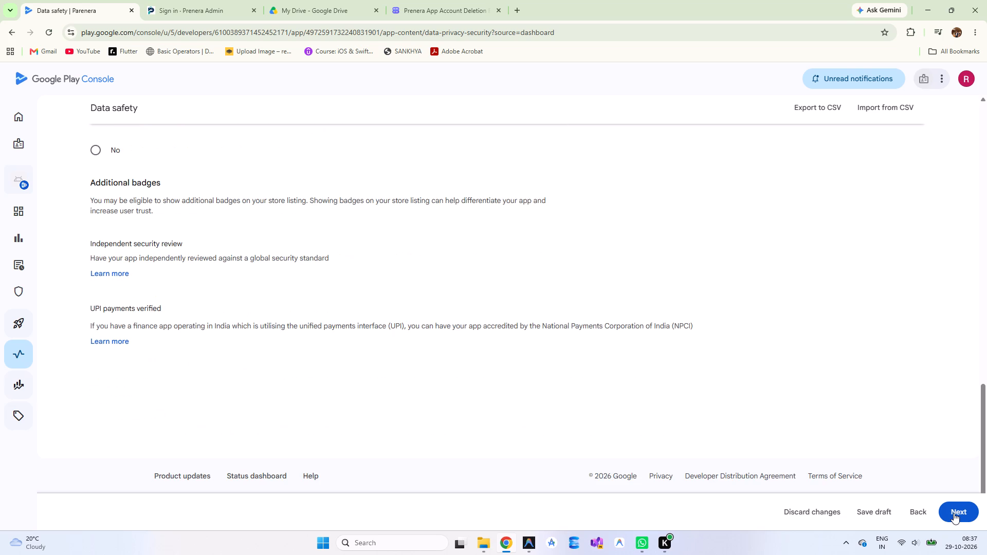
In the Data types stage, select Name and Email address under Personal info and continue to Data usage and handling.
{"action": "left_click", "coordinate": [954, 513]}
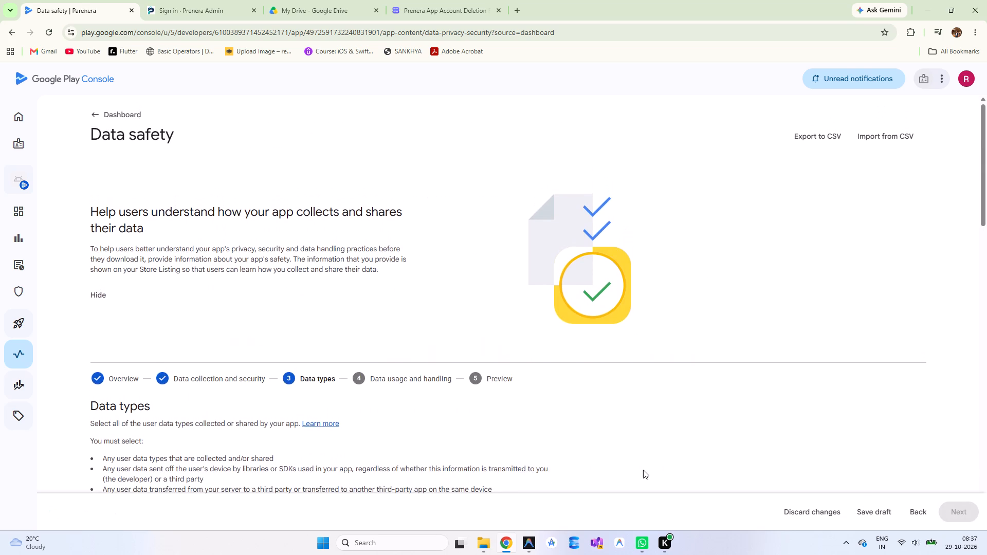
{"action": "scroll", "coordinate": [643, 470], "scroll_direction": "down", "scroll_amount": 5}
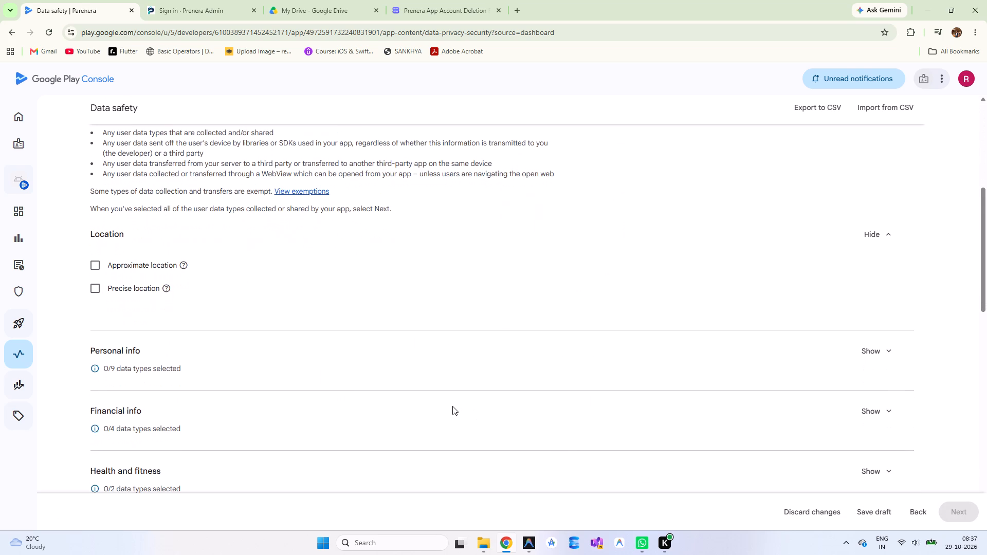
{"action": "scroll", "coordinate": [445, 402], "scroll_direction": "down", "scroll_amount": 1}
{"action": "left_click", "coordinate": [353, 300]}
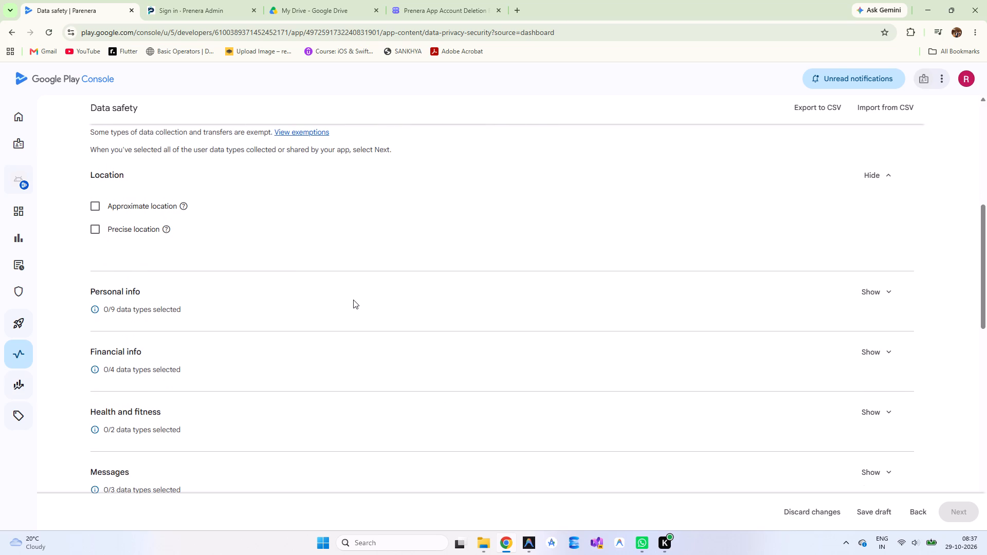
{"action": "left_click", "coordinate": [866, 288]}
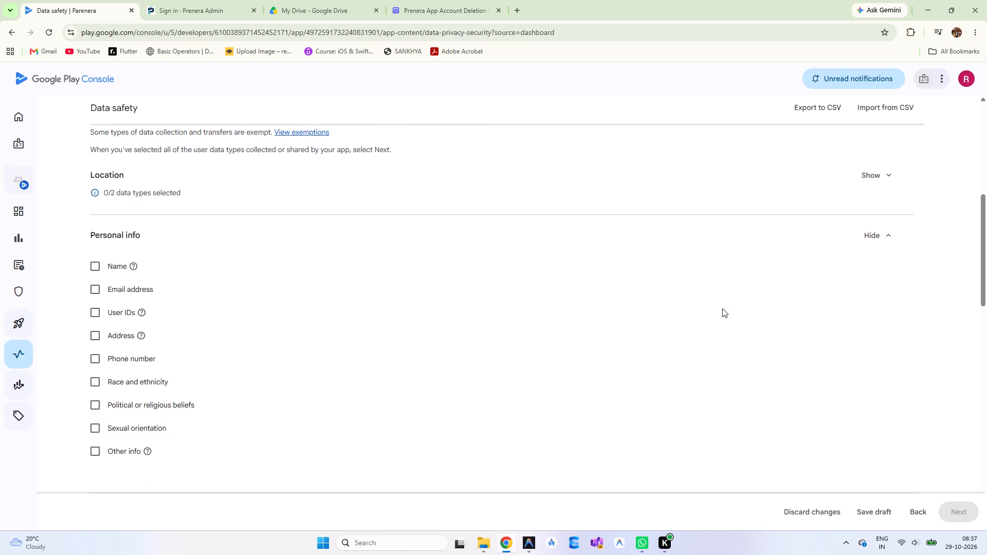
{"action": "left_click", "coordinate": [109, 266]}
{"action": "left_click", "coordinate": [90, 265]}
{"action": "left_click", "coordinate": [94, 287]}
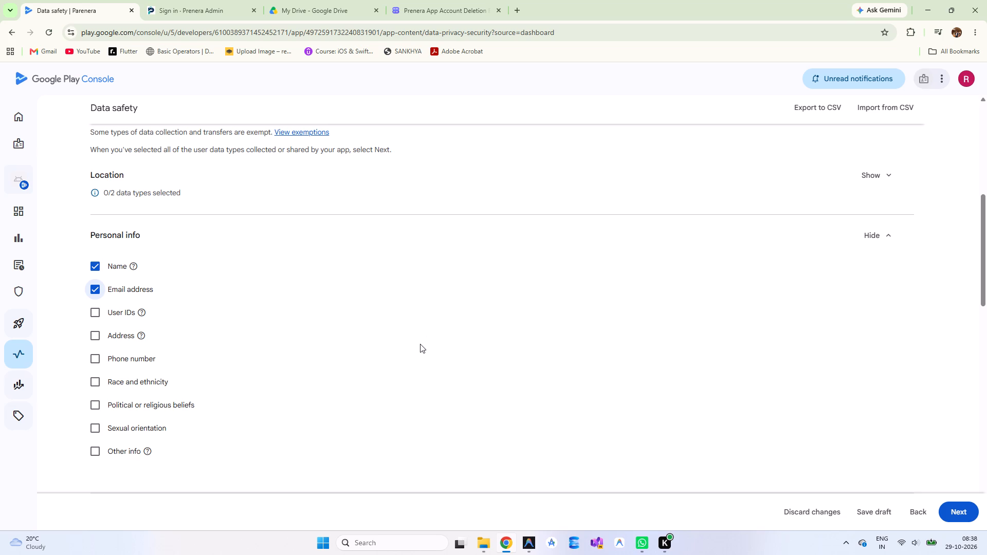
{"action": "scroll", "coordinate": [420, 344], "scroll_direction": "down", "scroll_amount": 5}
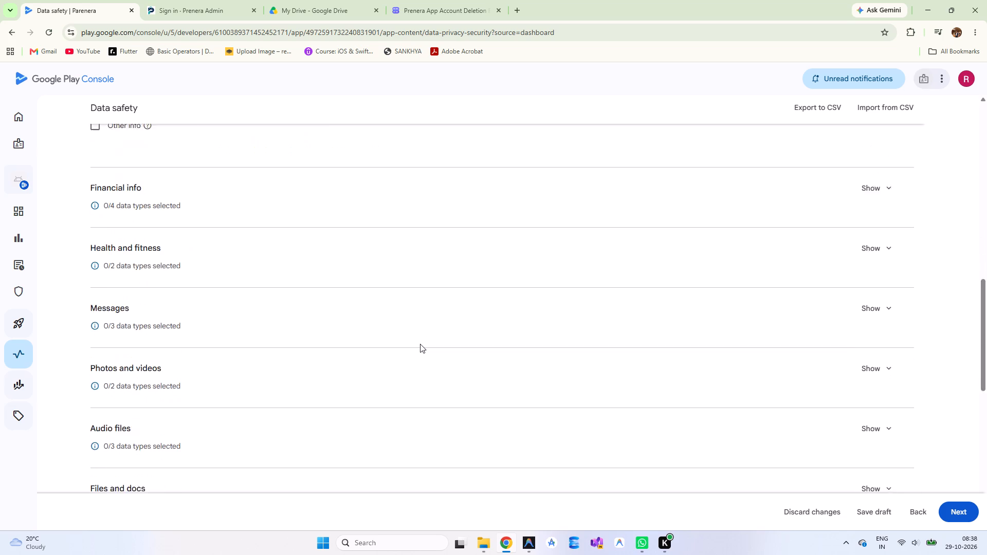
{"action": "scroll", "coordinate": [420, 344], "scroll_direction": "down", "scroll_amount": 4}
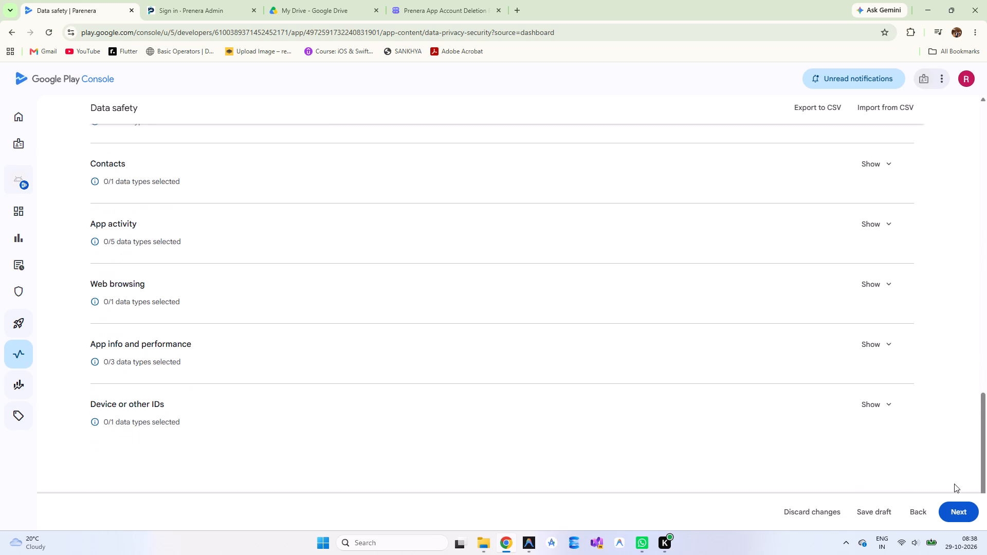
{"action": "left_click", "coordinate": [950, 509]}
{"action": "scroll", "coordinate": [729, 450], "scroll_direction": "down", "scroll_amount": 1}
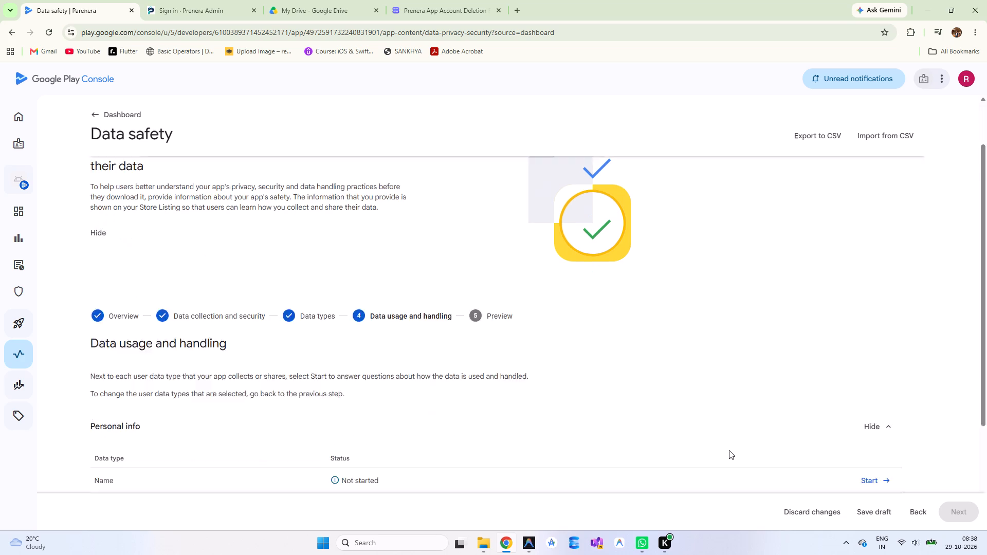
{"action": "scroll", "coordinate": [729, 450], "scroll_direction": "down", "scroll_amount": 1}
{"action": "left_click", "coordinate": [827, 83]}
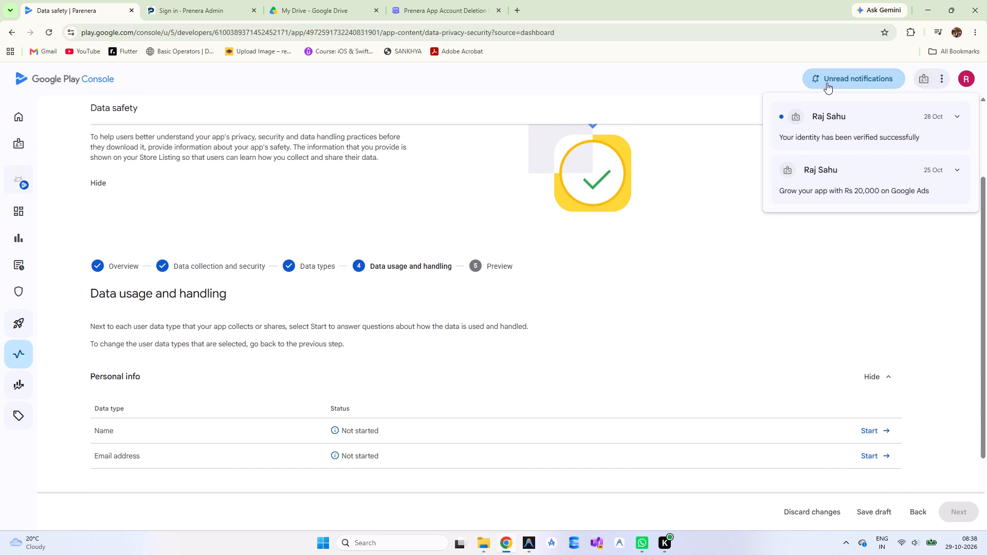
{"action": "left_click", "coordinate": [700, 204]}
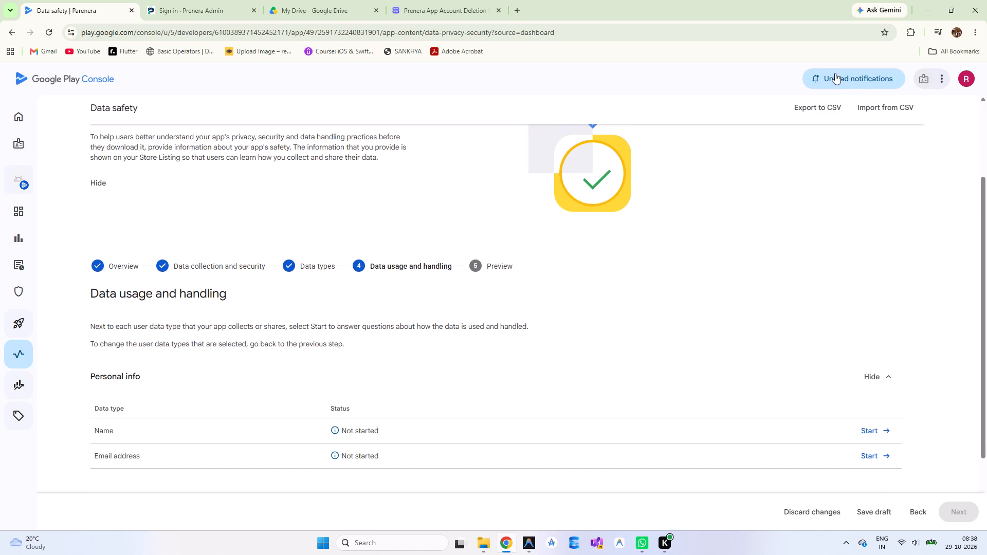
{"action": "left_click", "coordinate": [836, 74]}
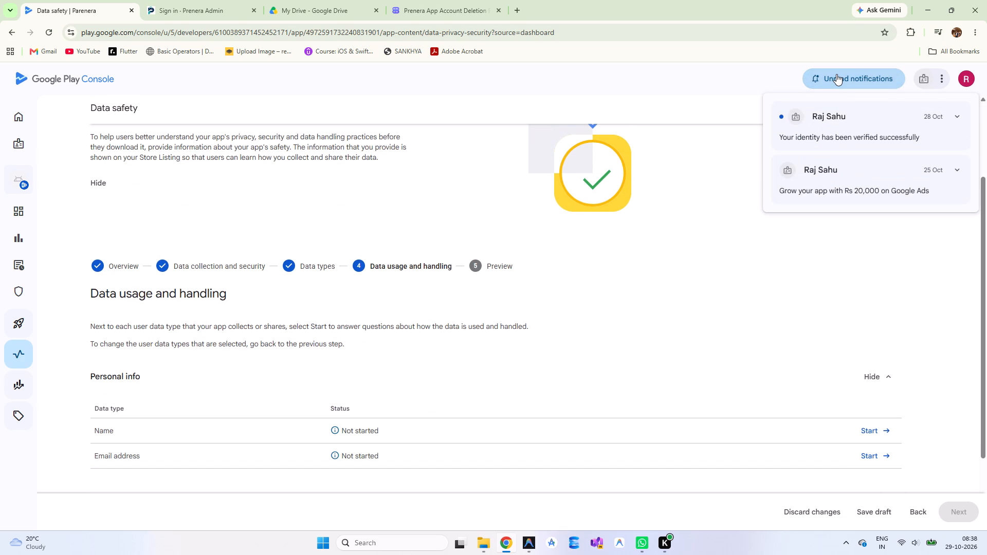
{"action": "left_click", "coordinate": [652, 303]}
For the Name data type, choose Collected, processed ephemerally, data collection is required, and App functionality as the purpose.
{"action": "scroll", "coordinate": [652, 303], "scroll_direction": "down", "scroll_amount": 2}
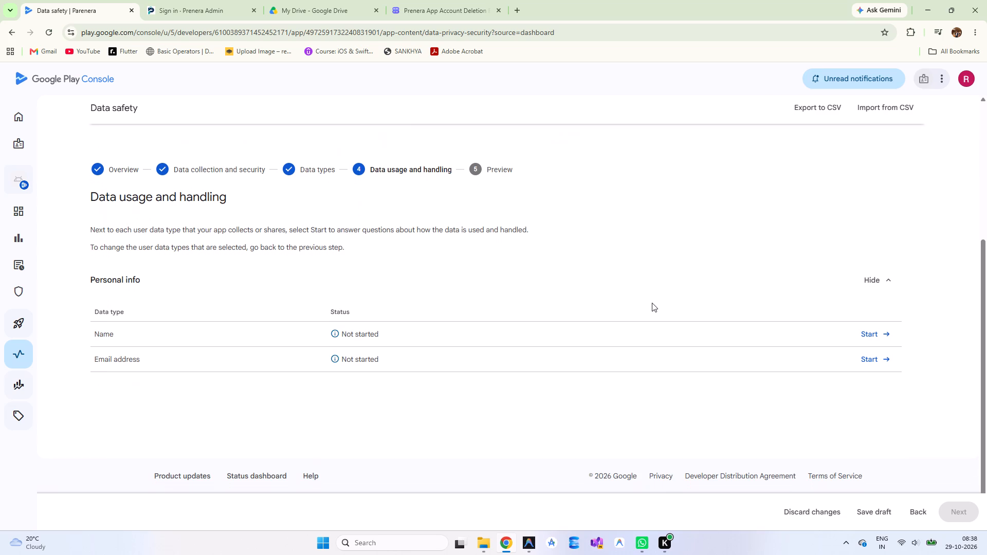
{"action": "scroll", "coordinate": [652, 303], "scroll_direction": "down", "scroll_amount": 1}
{"action": "left_click", "coordinate": [872, 330]}
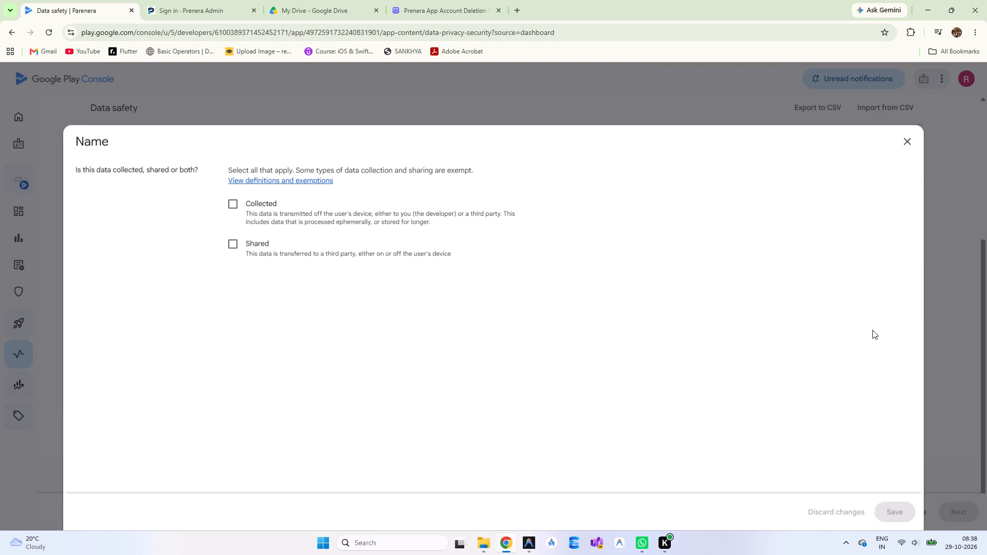
{"action": "left_click", "coordinate": [234, 201]}
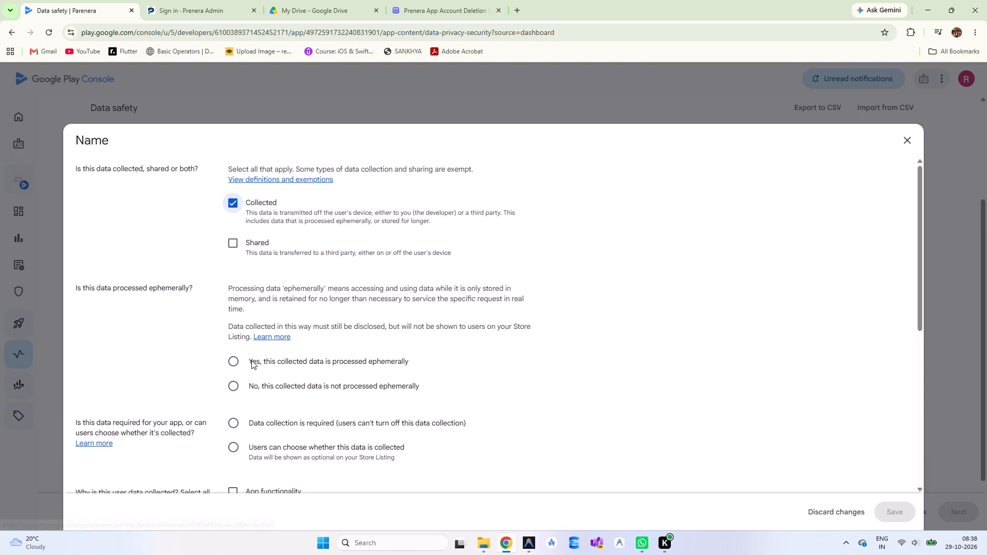
{"action": "left_click", "coordinate": [251, 360]}
{"action": "scroll", "coordinate": [318, 380], "scroll_direction": "down", "scroll_amount": 1}
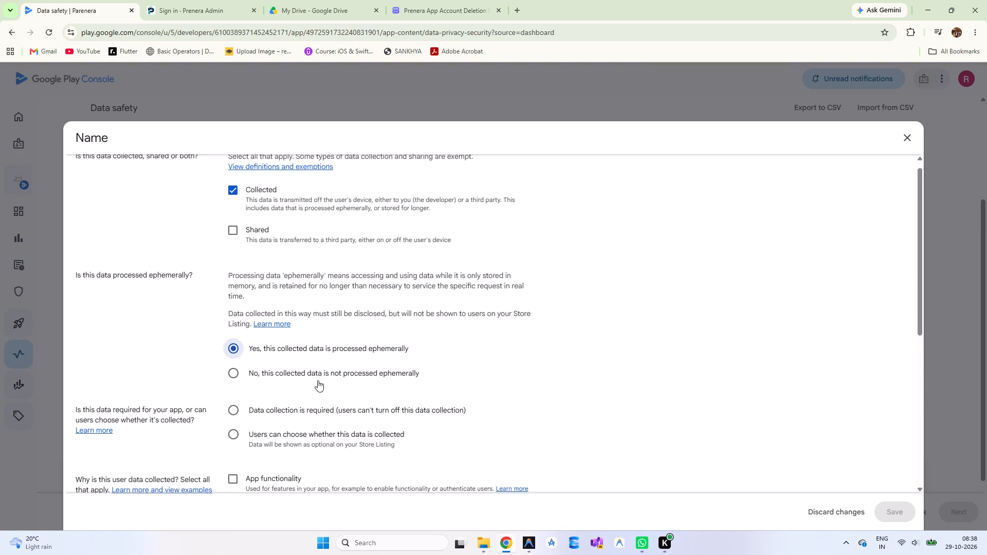
{"action": "scroll", "coordinate": [318, 380], "scroll_direction": "down", "scroll_amount": 1}
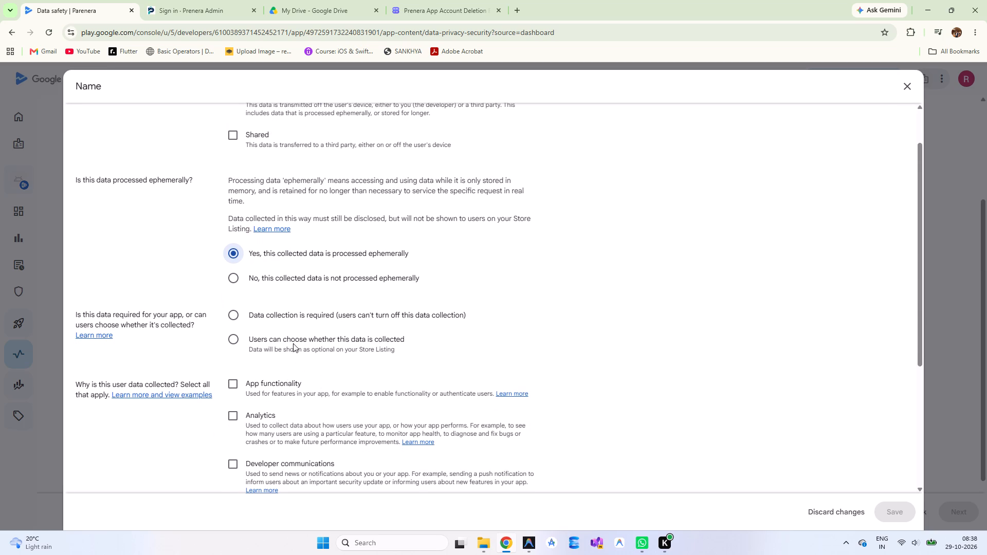
{"action": "left_click", "coordinate": [267, 320]}
{"action": "scroll", "coordinate": [276, 383], "scroll_direction": "down", "scroll_amount": 2}
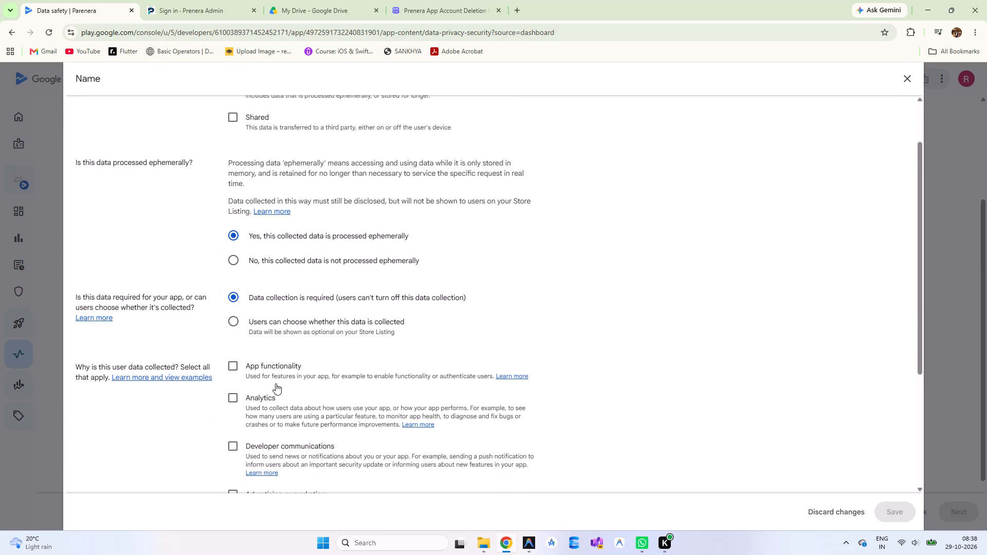
{"action": "scroll", "coordinate": [276, 383], "scroll_direction": "down", "scroll_amount": 1}
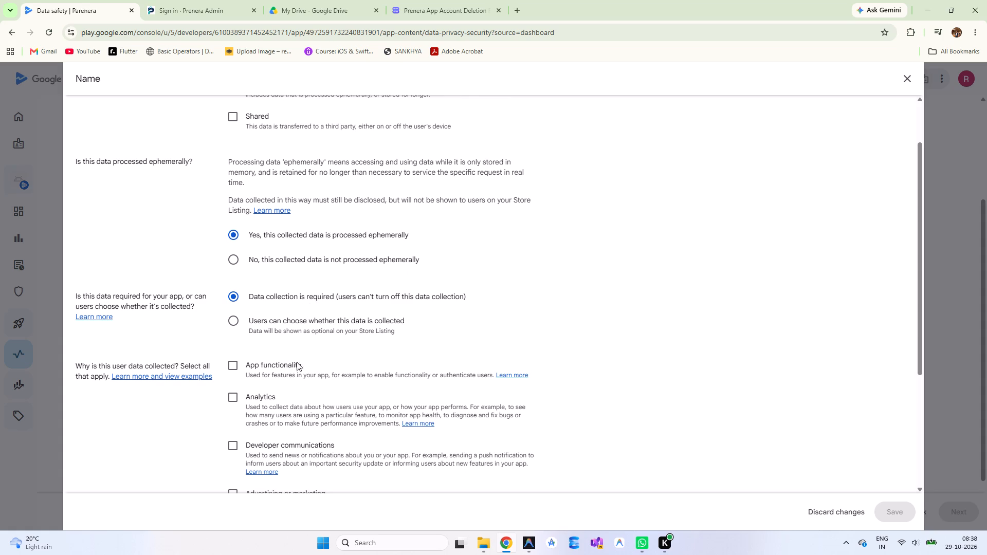
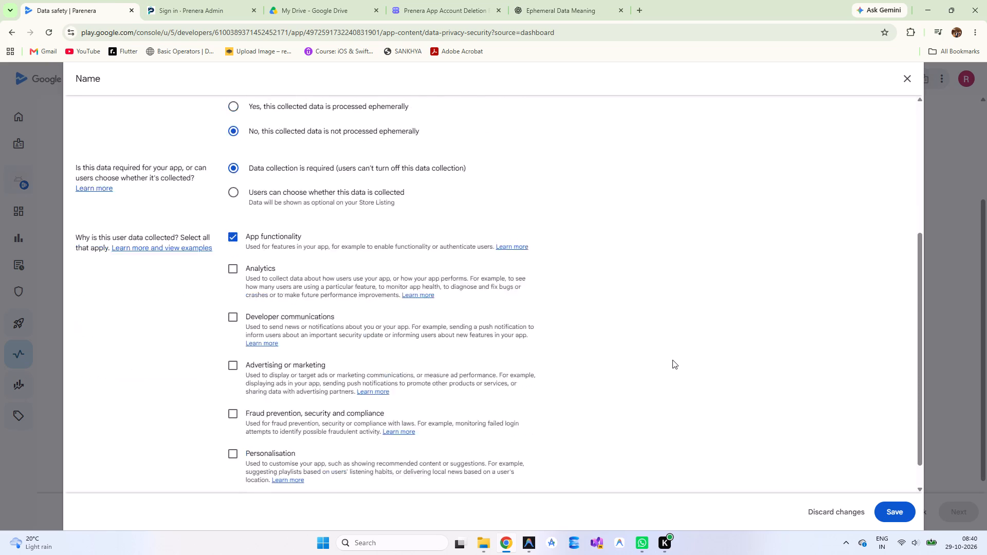
{"action": "scroll", "coordinate": [672, 360], "scroll_direction": "down", "scroll_amount": 1}
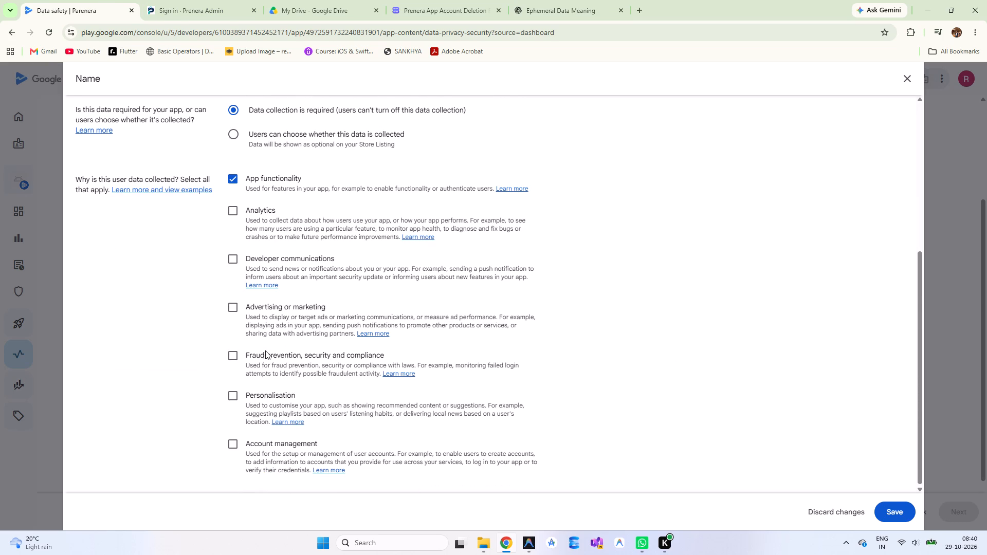
{"action": "left_click", "coordinate": [234, 446]}
{"action": "left_click", "coordinate": [884, 508]}
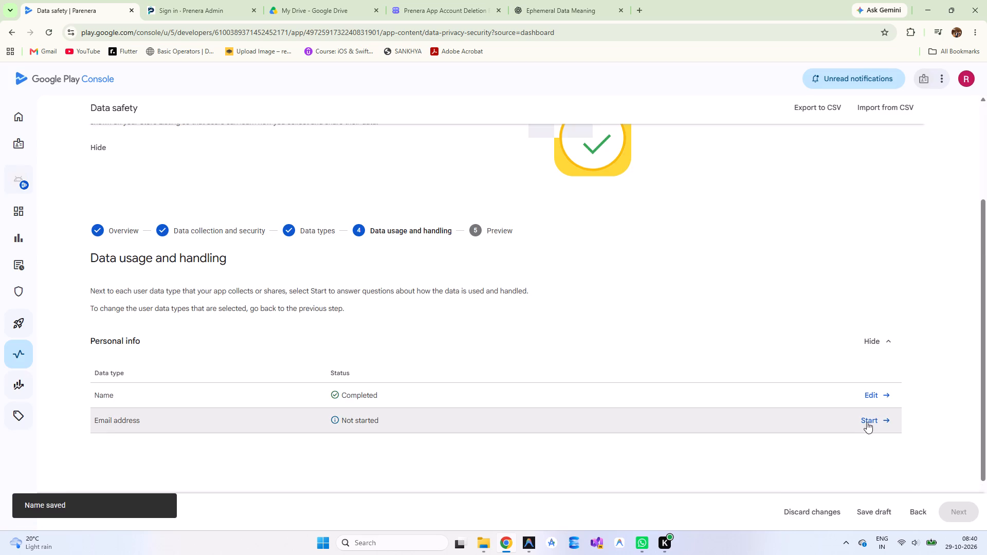
Complete and save the Email address questions: Collected, not processed ephemerally, collection required, for App functionality and Account management.
{"action": "left_click", "coordinate": [865, 420]}
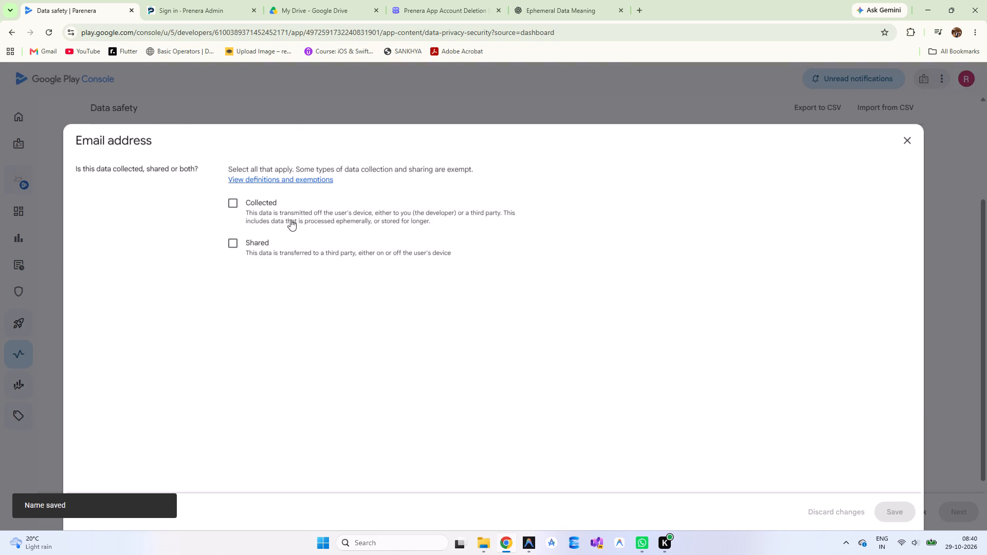
{"action": "left_click", "coordinate": [265, 210]}
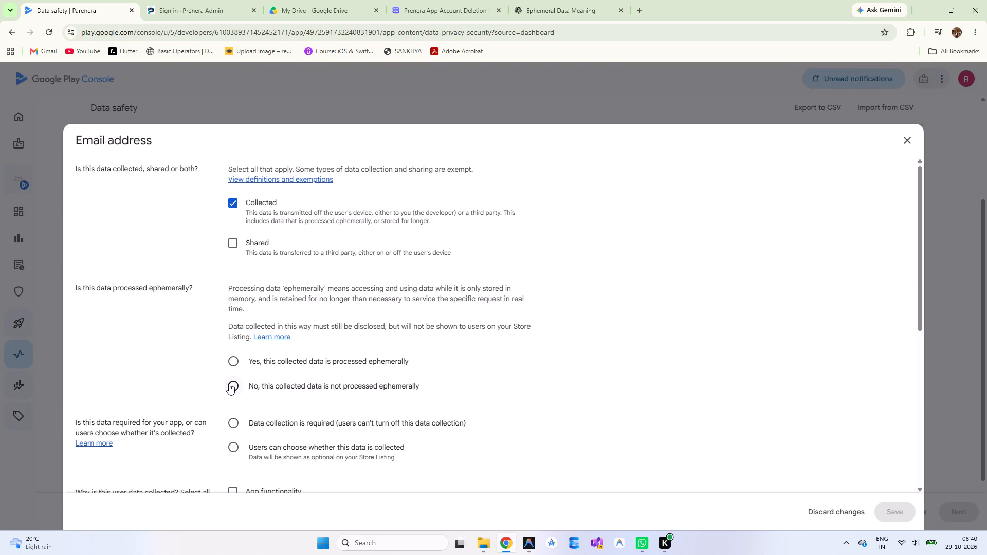
{"action": "left_click", "coordinate": [229, 384]}
{"action": "left_click", "coordinate": [233, 427]}
{"action": "scroll", "coordinate": [233, 427], "scroll_direction": "down", "scroll_amount": 3}
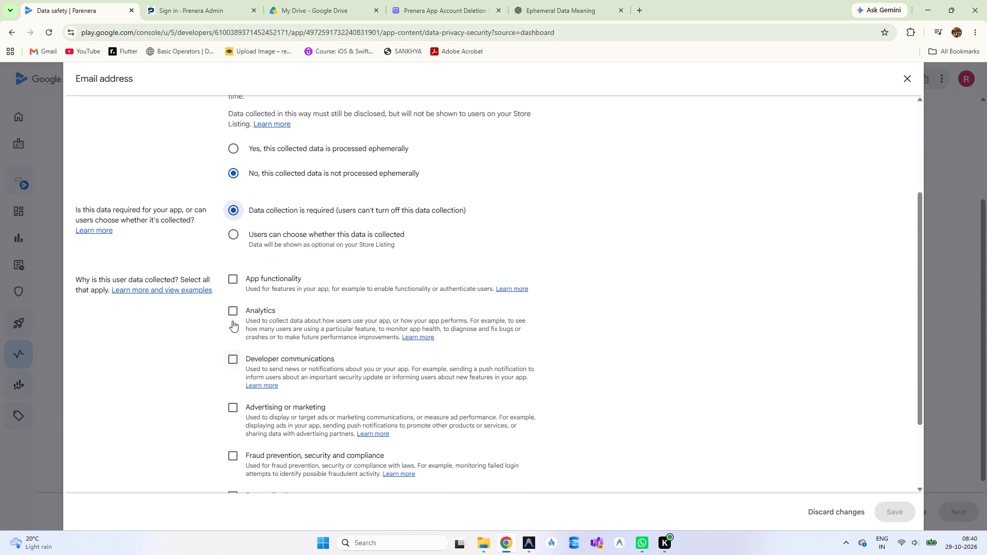
{"action": "left_click", "coordinate": [234, 283]}
{"action": "scroll", "coordinate": [247, 401], "scroll_direction": "down", "scroll_amount": 1}
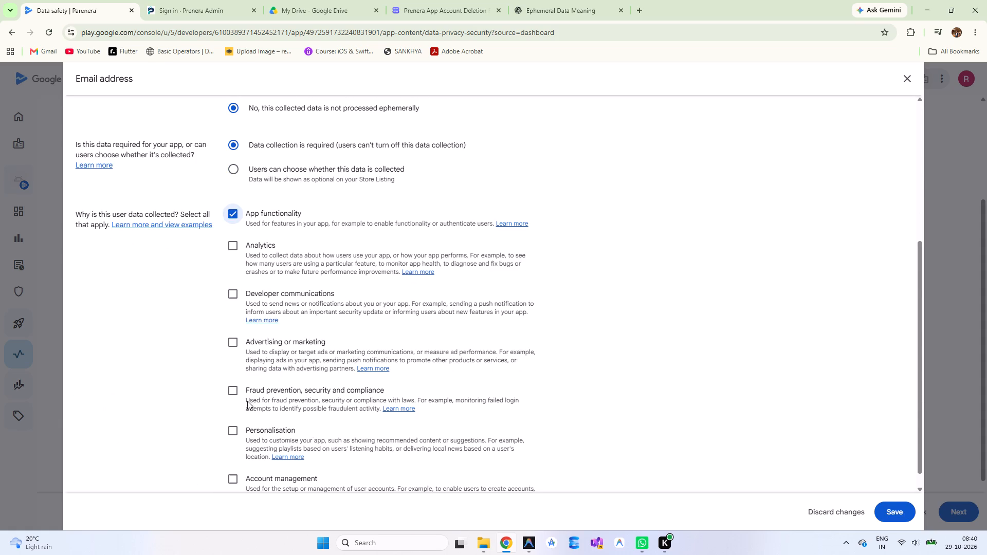
{"action": "scroll", "coordinate": [247, 401], "scroll_direction": "down", "scroll_amount": 1}
{"action": "left_click", "coordinate": [233, 438]}
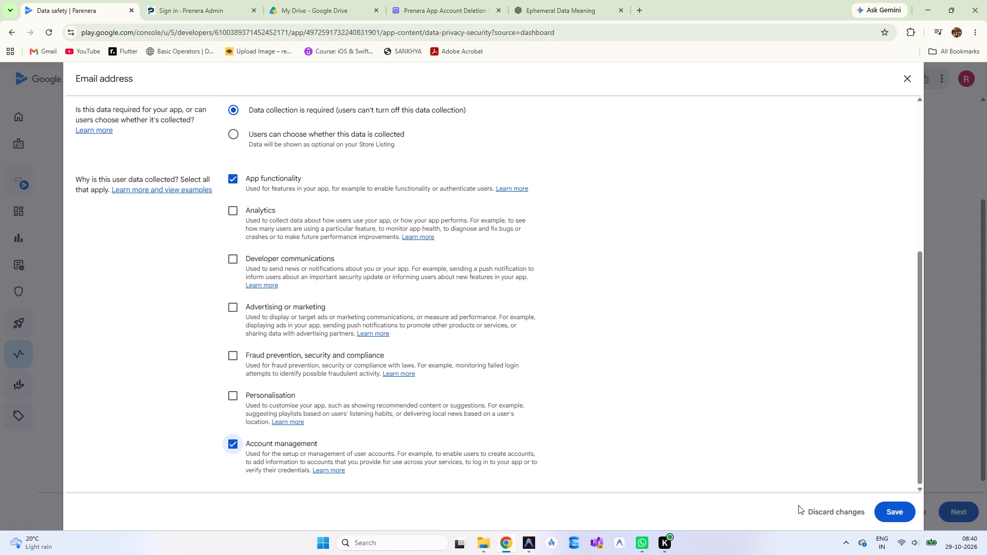
{"action": "left_click", "coordinate": [883, 507]}
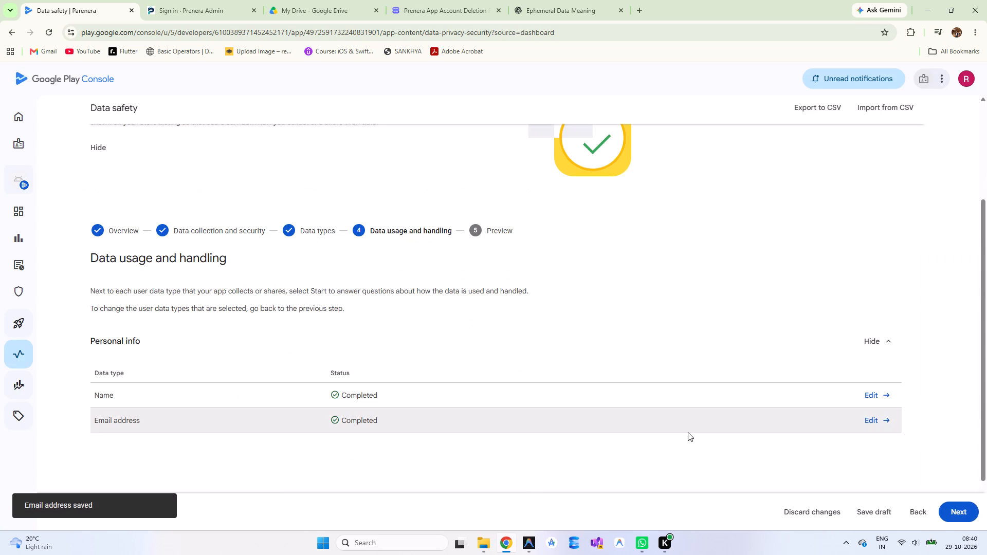
Proceed to the Data safety form's Store Listing preview and save the form.
{"action": "left_click", "coordinate": [967, 523]}
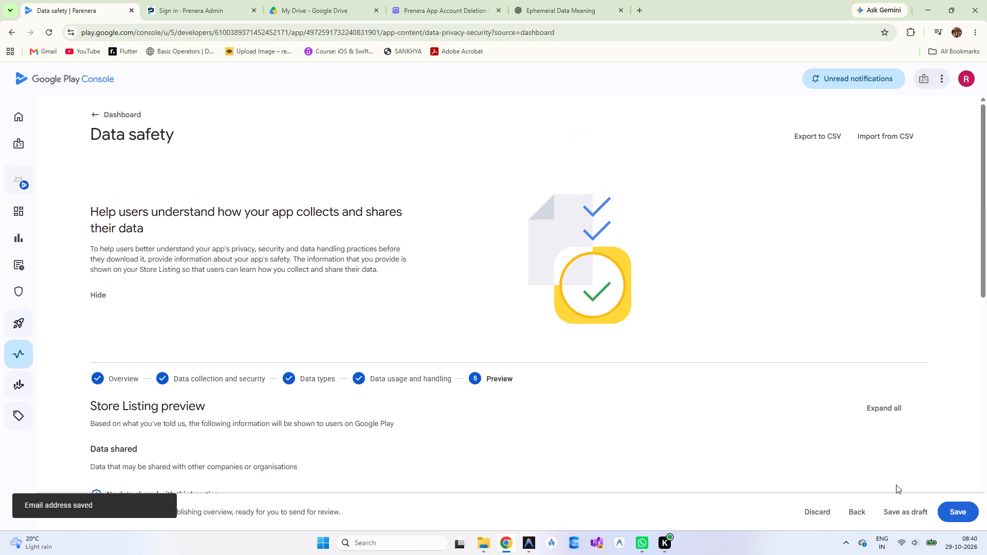
{"action": "scroll", "coordinate": [829, 445], "scroll_direction": "down", "scroll_amount": 3}
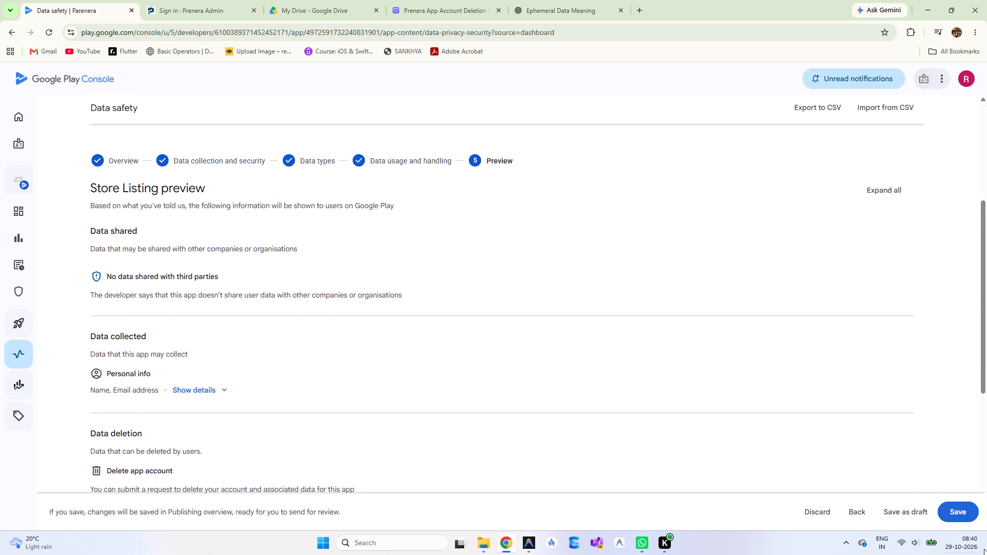
{"action": "left_click", "coordinate": [964, 515]}
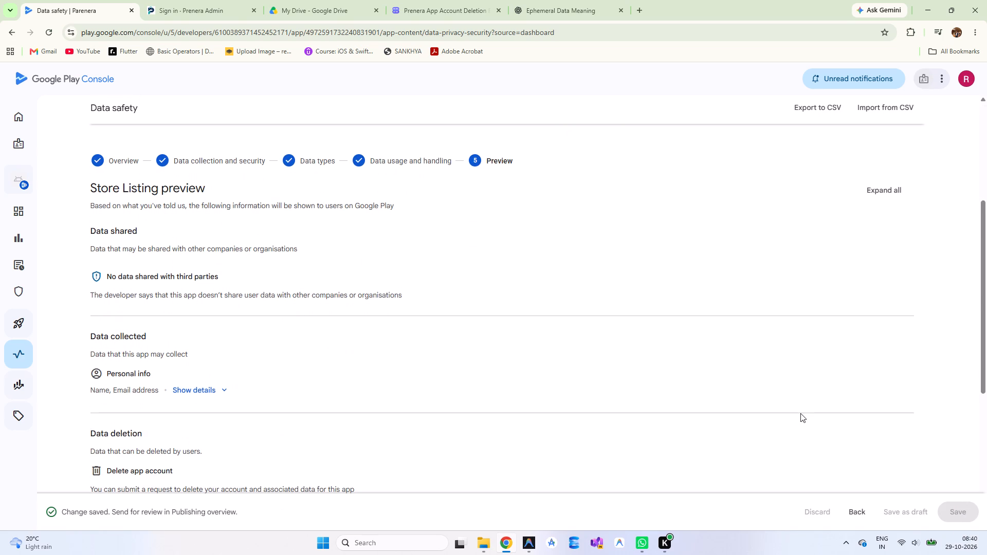
From the Parenera app's dashboard, open the Government apps declaration, answer No and save it.
{"action": "left_click", "coordinate": [110, 108]}
{"action": "left_click", "coordinate": [28, 113]}
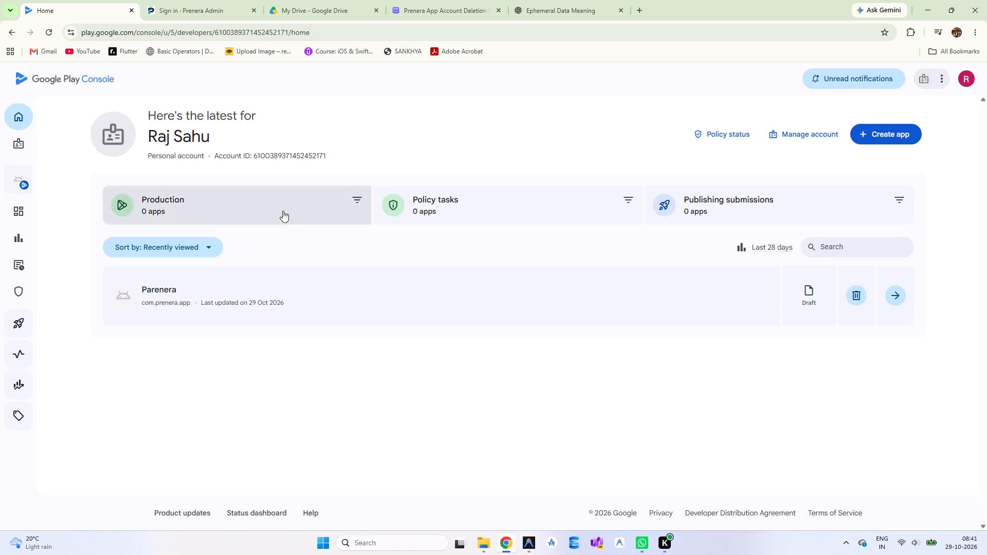
{"action": "left_click", "coordinate": [283, 297]}
{"action": "left_click", "coordinate": [897, 298]}
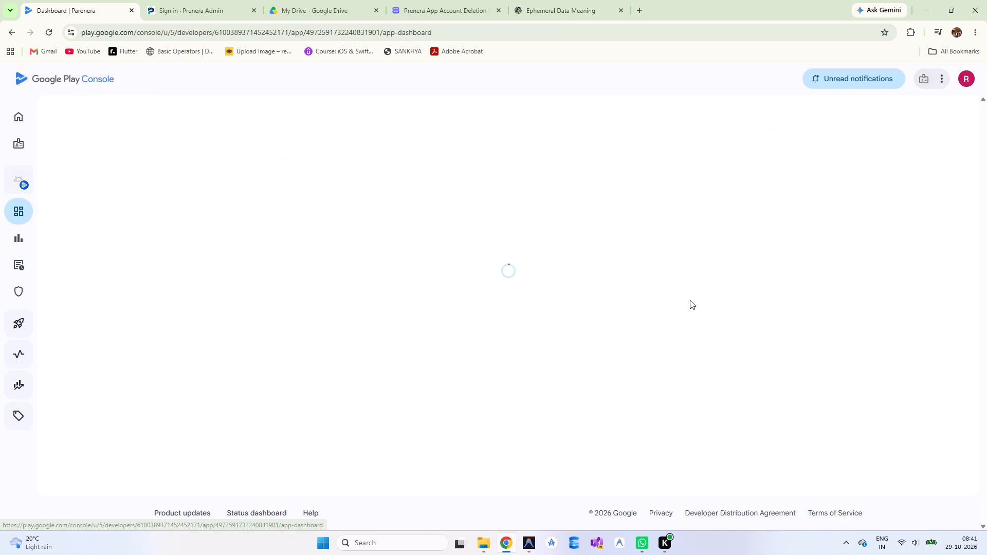
{"action": "scroll", "coordinate": [340, 386], "scroll_direction": "down", "scroll_amount": 1}
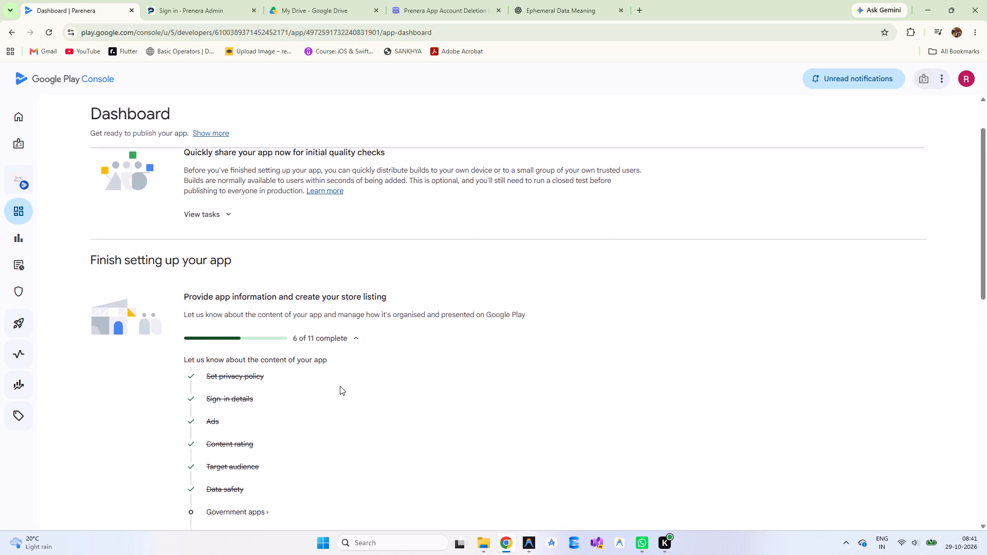
{"action": "scroll", "coordinate": [340, 386], "scroll_direction": "down", "scroll_amount": 1}
{"action": "left_click", "coordinate": [230, 395]}
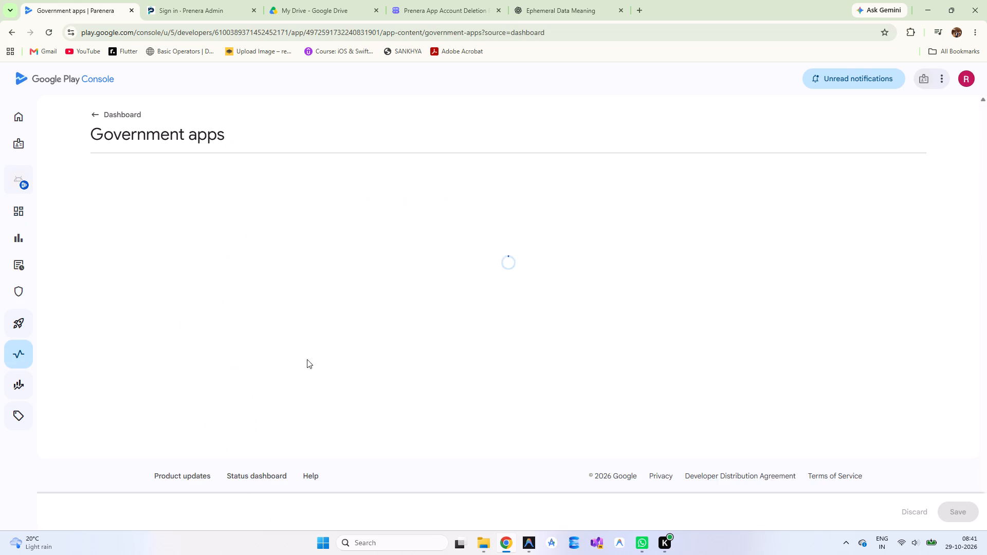
{"action": "left_click", "coordinate": [109, 271]}
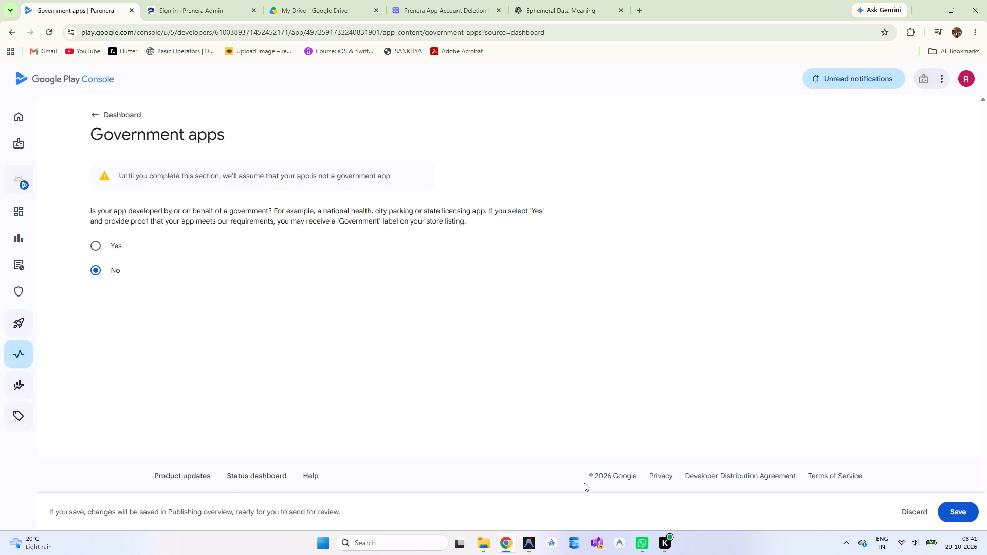
{"action": "left_click", "coordinate": [951, 509]}
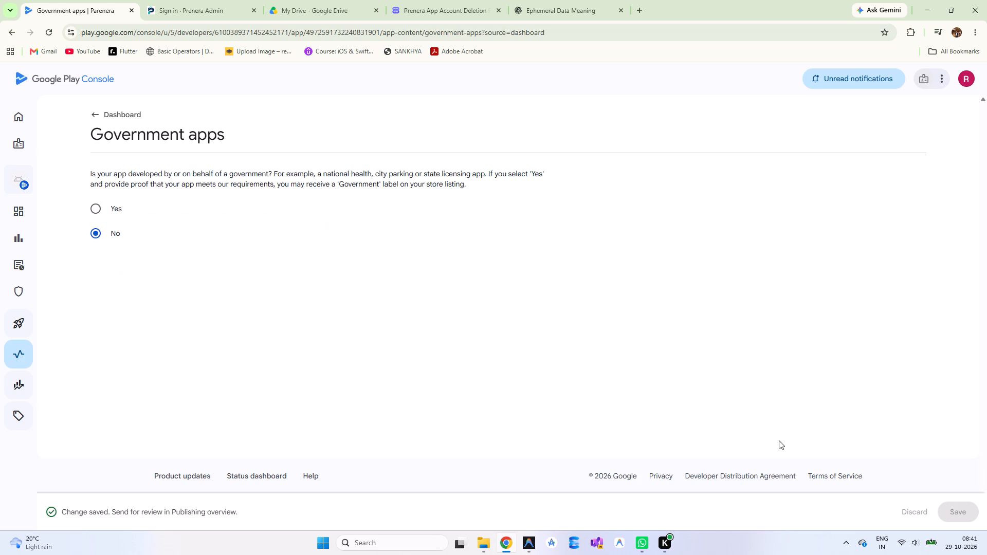
From the app's dashboard, open the Financial features declaration, state that the app doesn't provide any financial features, and save it.
{"action": "left_click", "coordinate": [89, 106]}
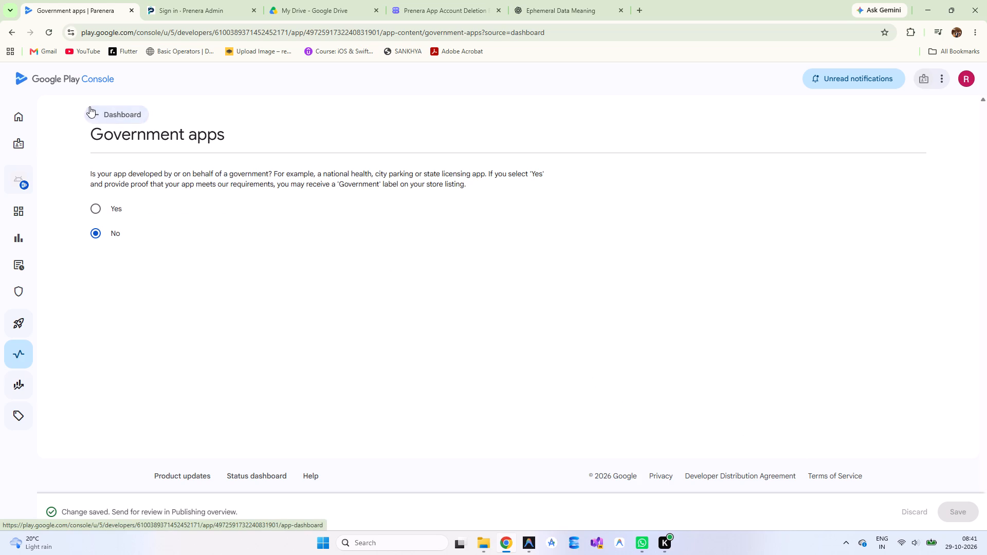
{"action": "scroll", "coordinate": [401, 336], "scroll_direction": "down", "scroll_amount": 1}
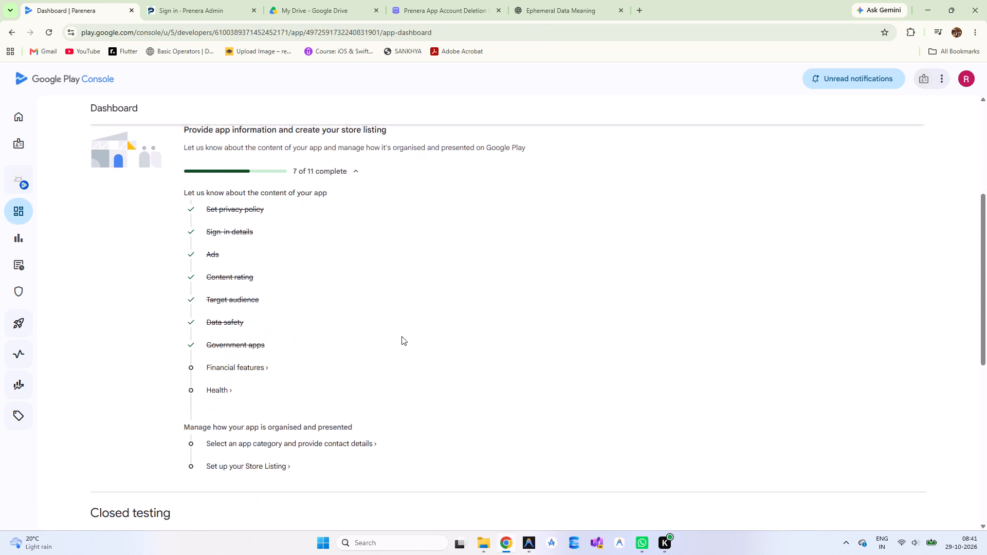
{"action": "scroll", "coordinate": [401, 336], "scroll_direction": "down", "scroll_amount": 2}
{"action": "left_click", "coordinate": [250, 289]}
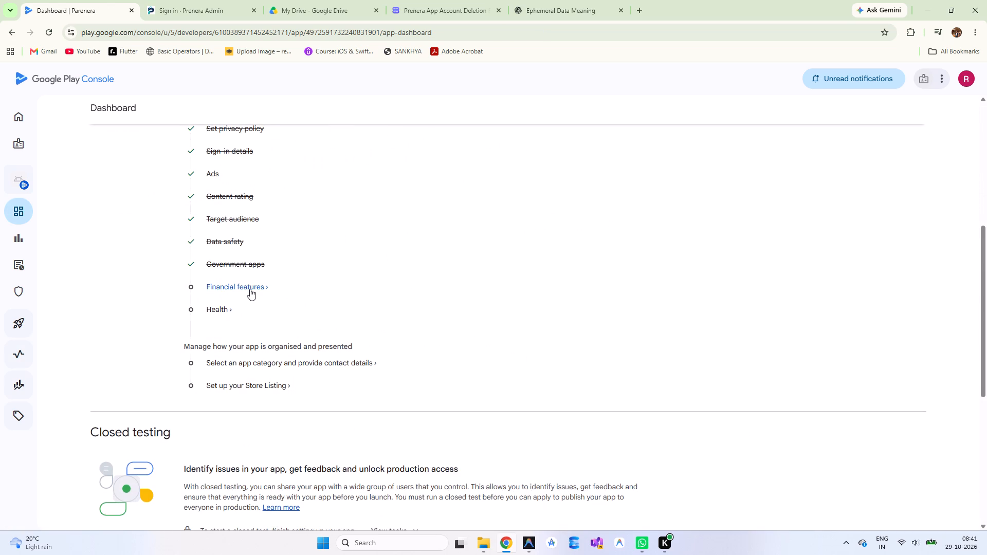
{"action": "scroll", "coordinate": [291, 336], "scroll_direction": "down", "scroll_amount": 1}
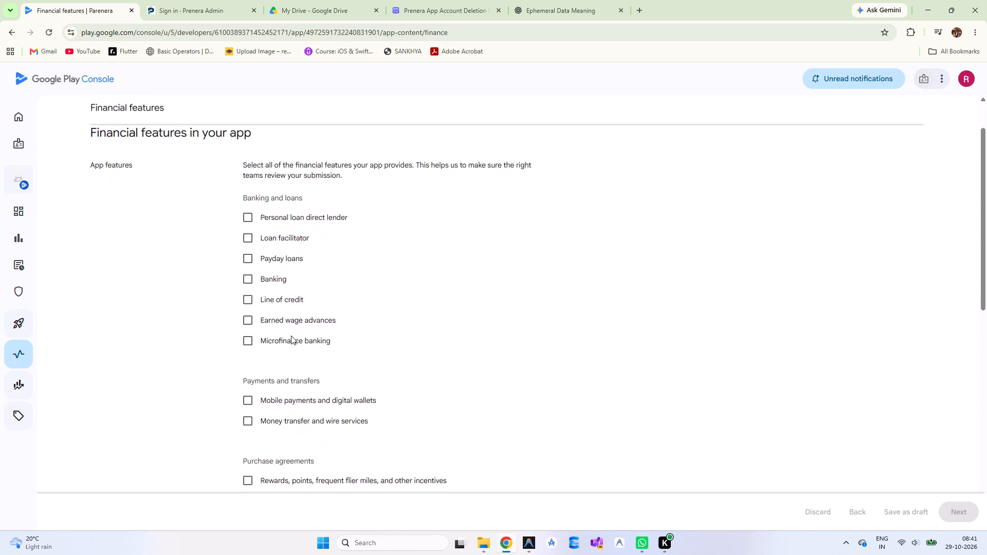
{"action": "scroll", "coordinate": [291, 336], "scroll_direction": "down", "scroll_amount": 8}
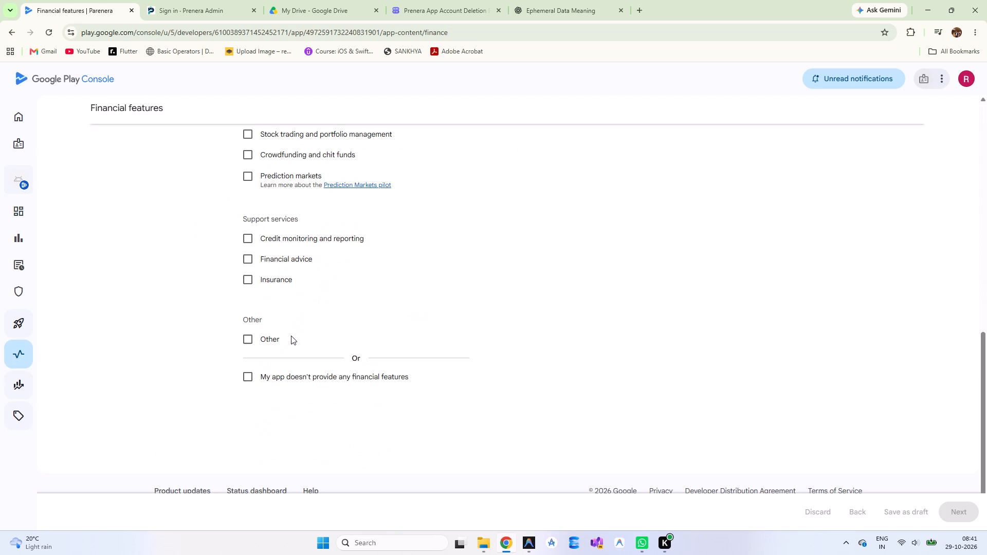
{"action": "scroll", "coordinate": [291, 336], "scroll_direction": "down", "scroll_amount": 1}
{"action": "left_click", "coordinate": [262, 362]}
{"action": "scroll", "coordinate": [325, 299], "scroll_direction": "up", "scroll_amount": 2}
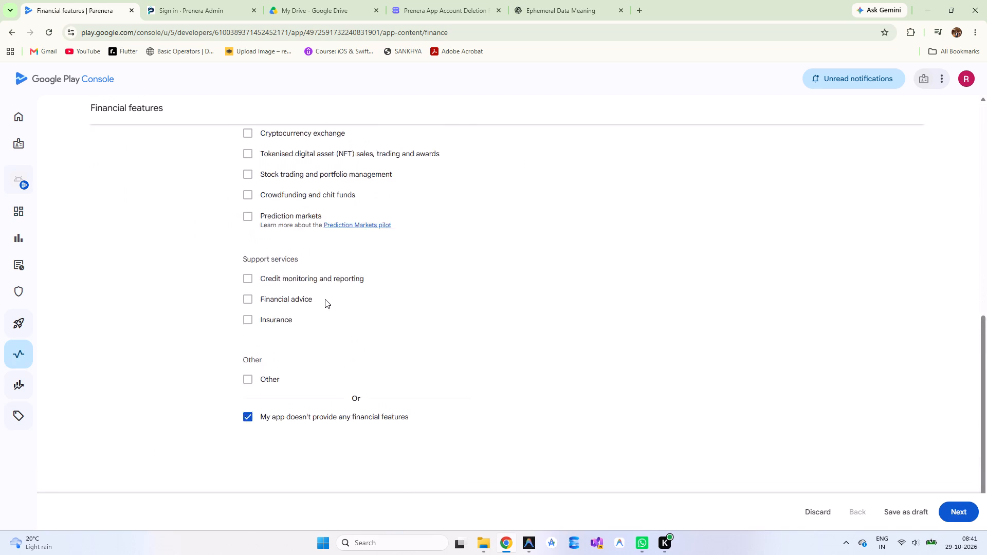
{"action": "scroll", "coordinate": [325, 299], "scroll_direction": "up", "scroll_amount": 3}
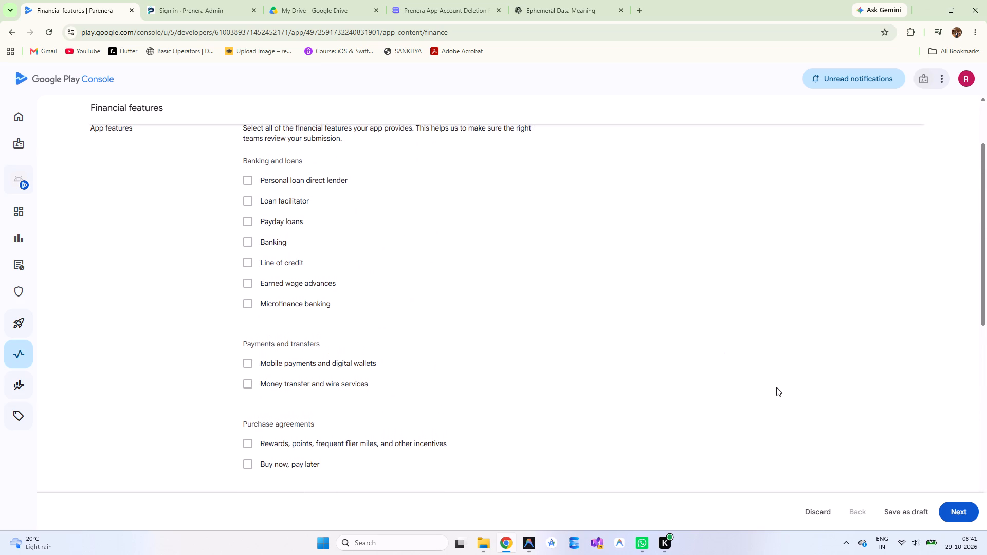
{"action": "left_click", "coordinate": [969, 514]}
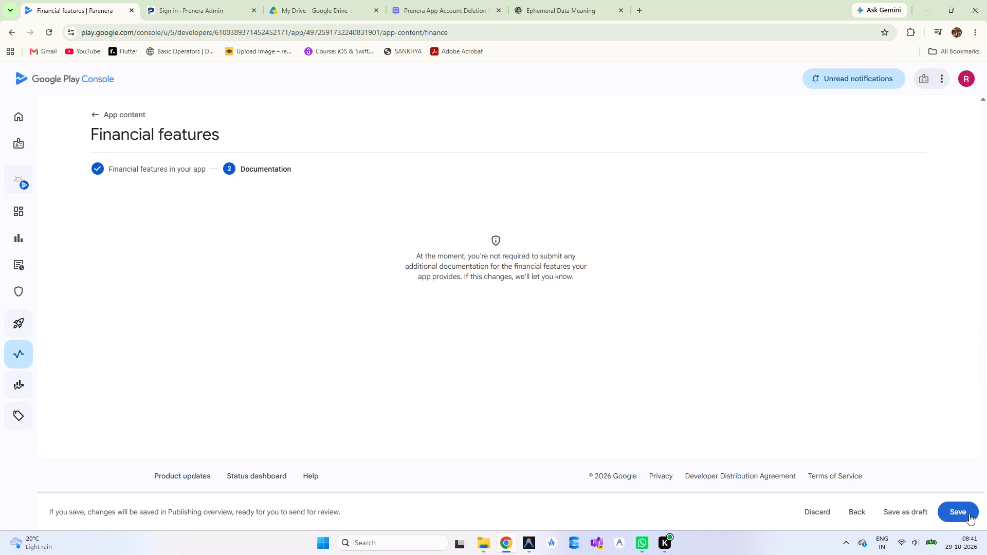
{"action": "left_click", "coordinate": [969, 514]}
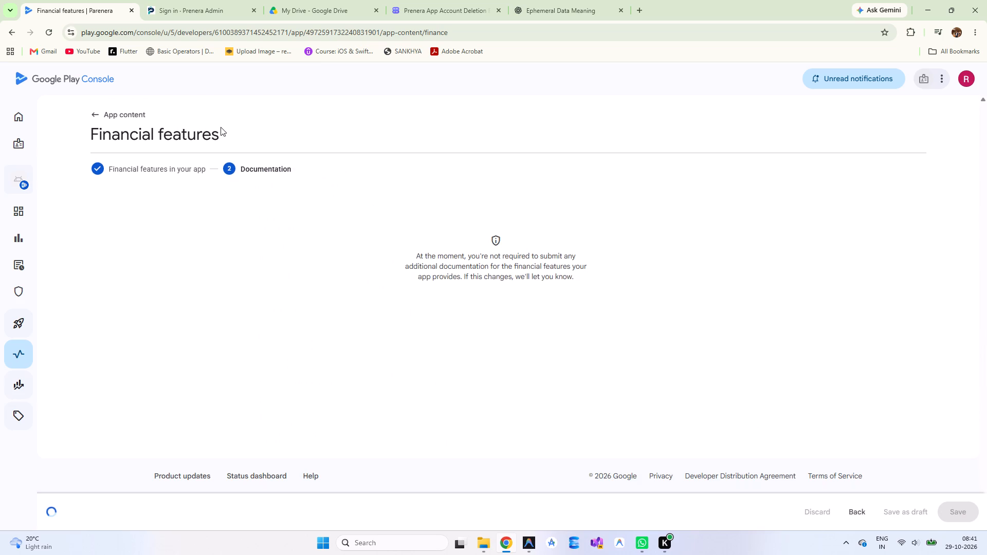
From App content, start the Advertising ID declaration, answer No to using an advertising ID, and save it.
{"action": "left_click", "coordinate": [132, 118]}
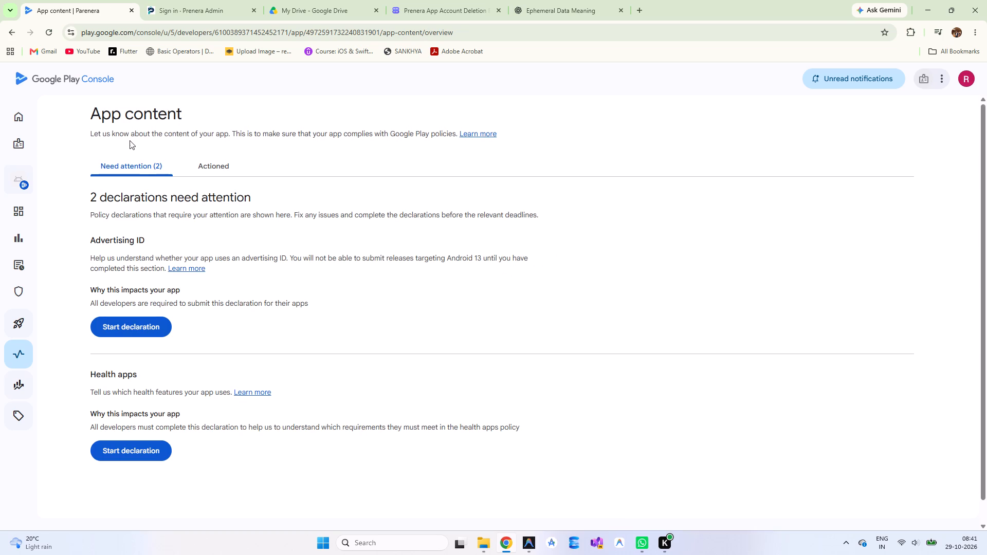
{"action": "left_click", "coordinate": [134, 322]}
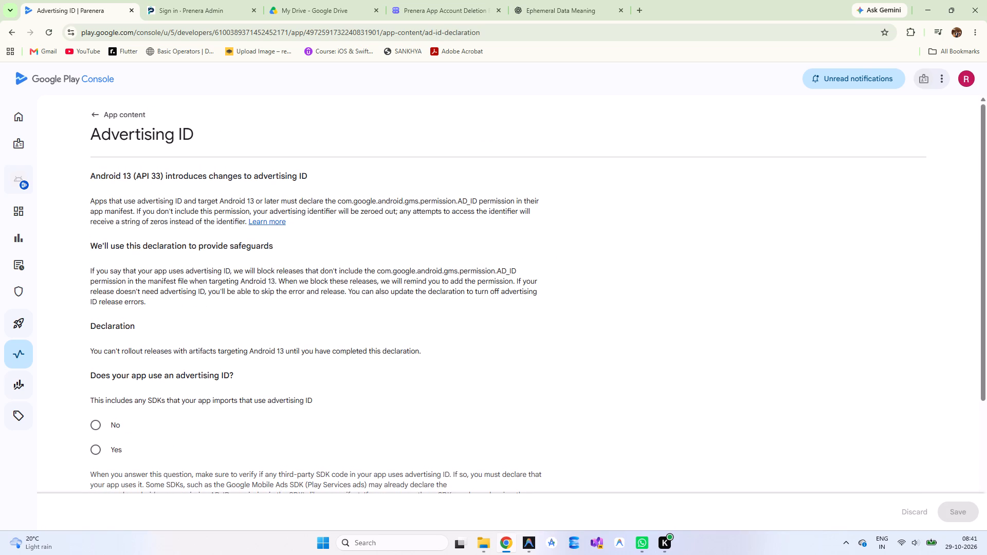
{"action": "scroll", "coordinate": [205, 374], "scroll_direction": "down", "scroll_amount": 1}
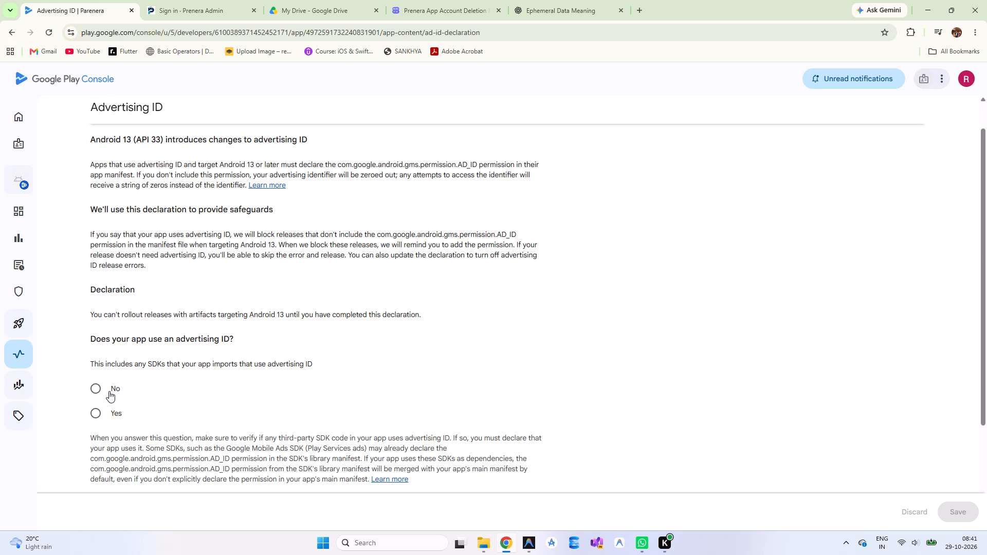
{"action": "left_click", "coordinate": [109, 391]}
{"action": "scroll", "coordinate": [392, 383], "scroll_direction": "down", "scroll_amount": 3}
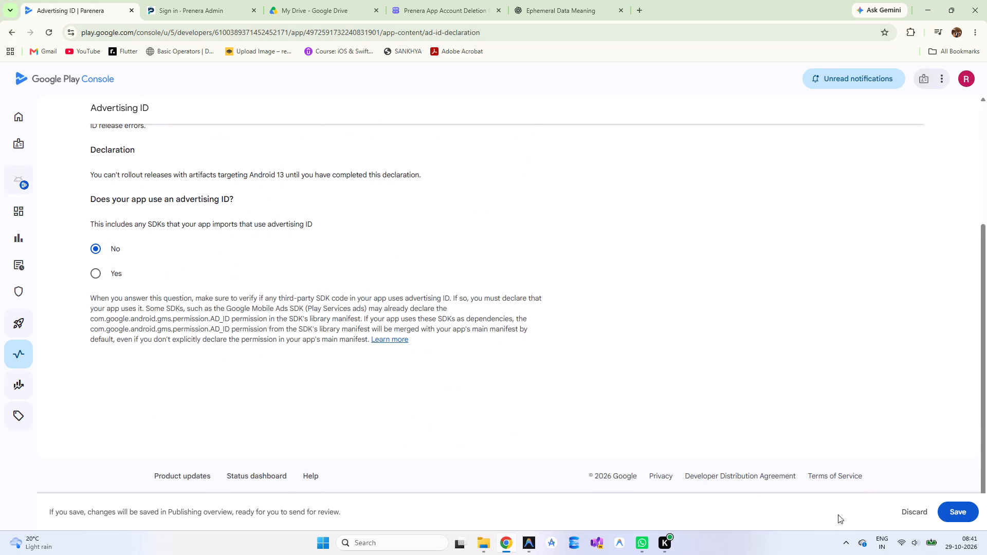
{"action": "left_click", "coordinate": [955, 507]}
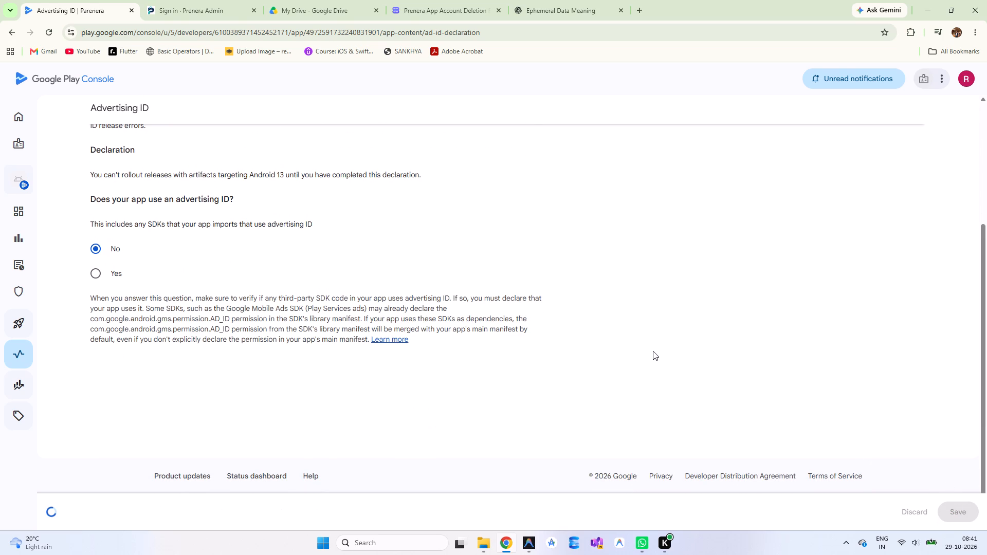
From App content, start the Health apps declaration, state that the app does not have any health features, and save it.
{"action": "scroll", "coordinate": [471, 297], "scroll_direction": "up", "scroll_amount": 4}
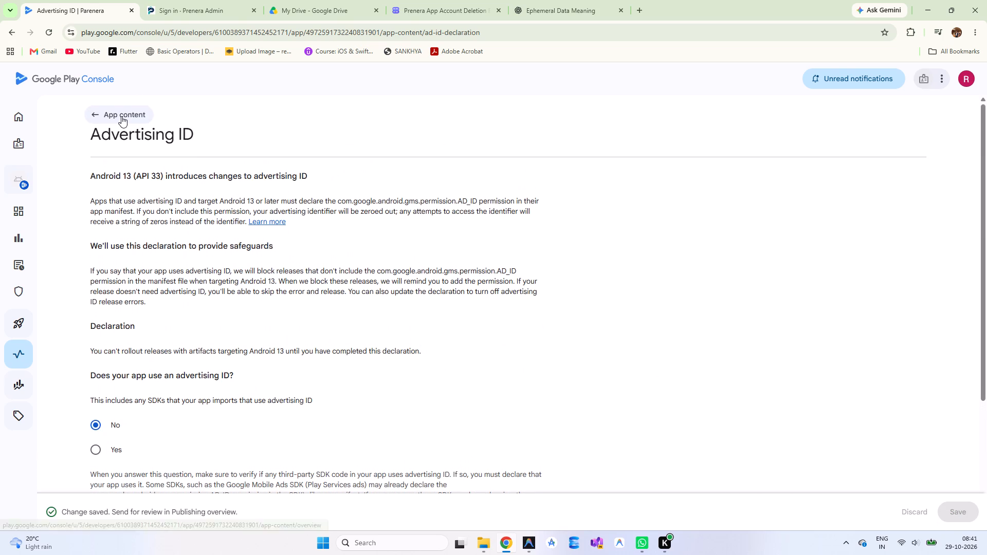
{"action": "left_click", "coordinate": [121, 116]}
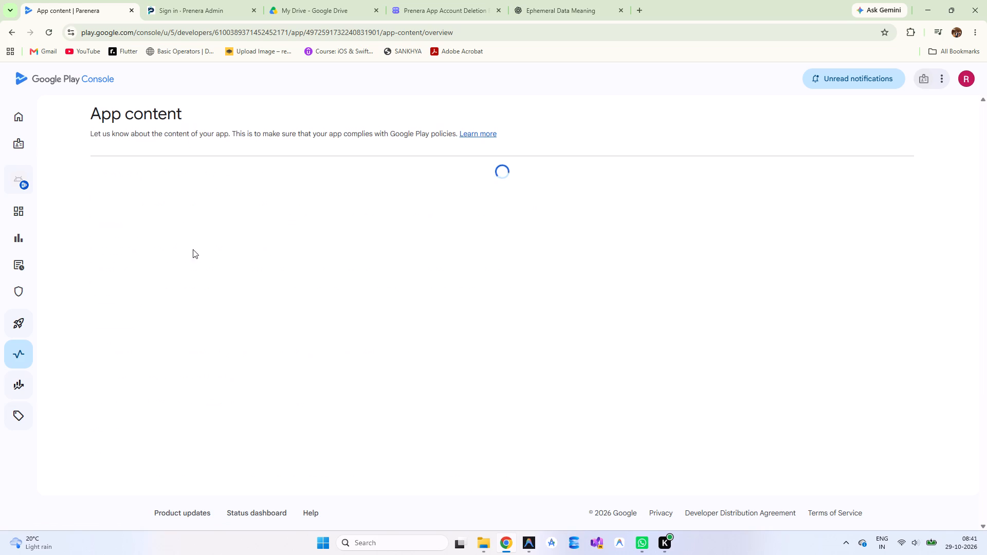
{"action": "left_click", "coordinate": [142, 321]}
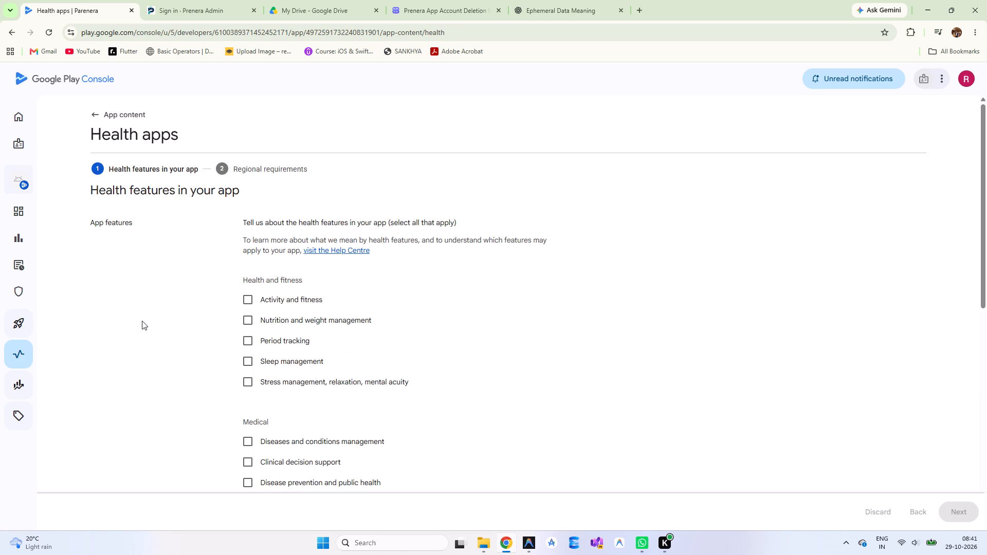
{"action": "scroll", "coordinate": [282, 344], "scroll_direction": "down", "scroll_amount": 7}
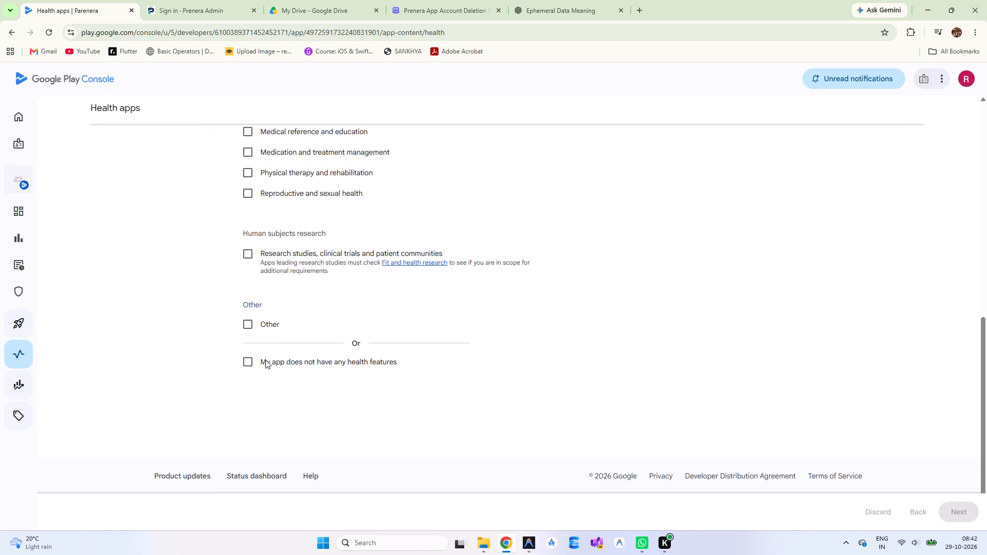
{"action": "left_click", "coordinate": [265, 361]}
{"action": "scroll", "coordinate": [309, 283], "scroll_direction": "up", "scroll_amount": 8}
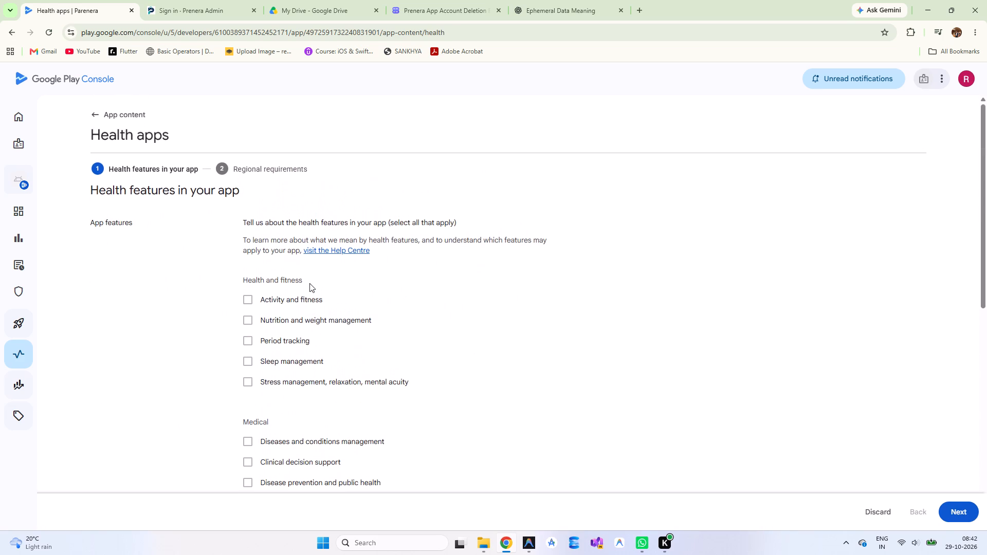
{"action": "scroll", "coordinate": [309, 283], "scroll_direction": "down", "scroll_amount": 9}
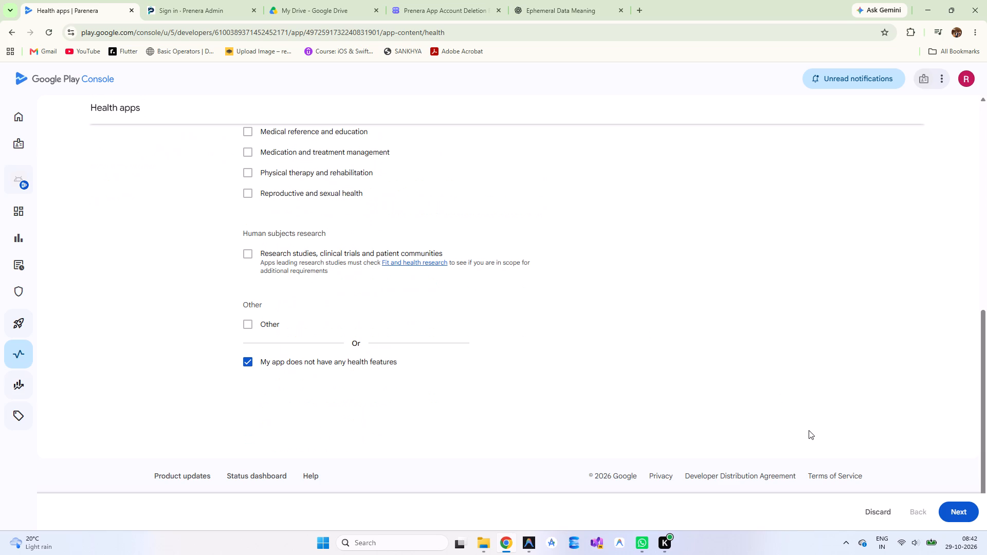
{"action": "left_click", "coordinate": [958, 509]}
{"action": "left_click", "coordinate": [958, 509]}
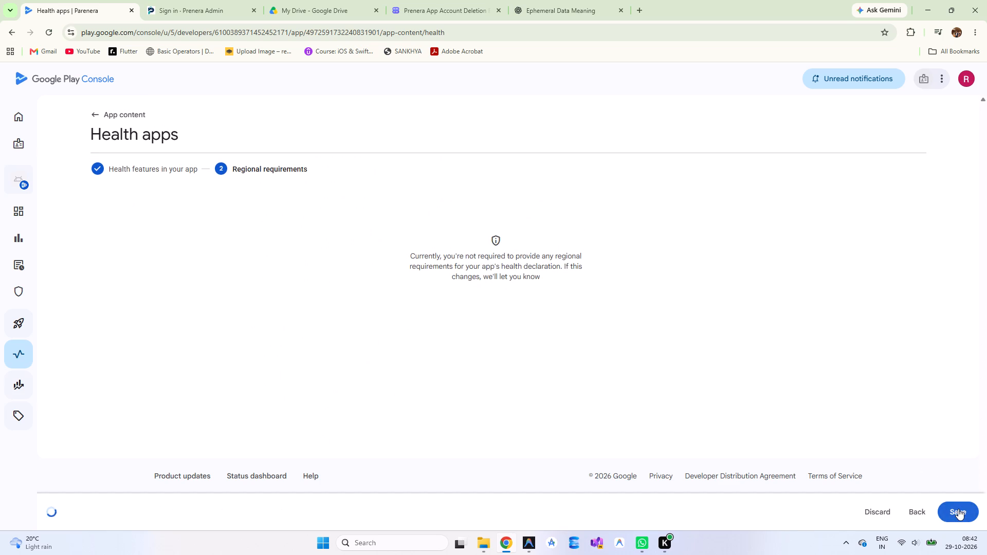
Return to the Parenera app's dashboard and open the task for selecting an app category and providing contact details.
{"action": "left_click", "coordinate": [108, 113]}
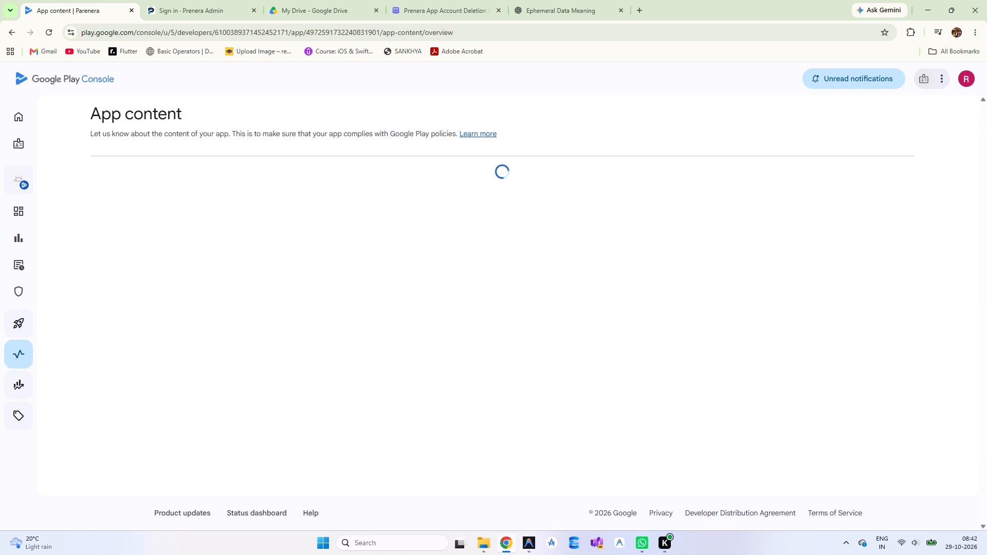
{"action": "left_click", "coordinate": [26, 113]}
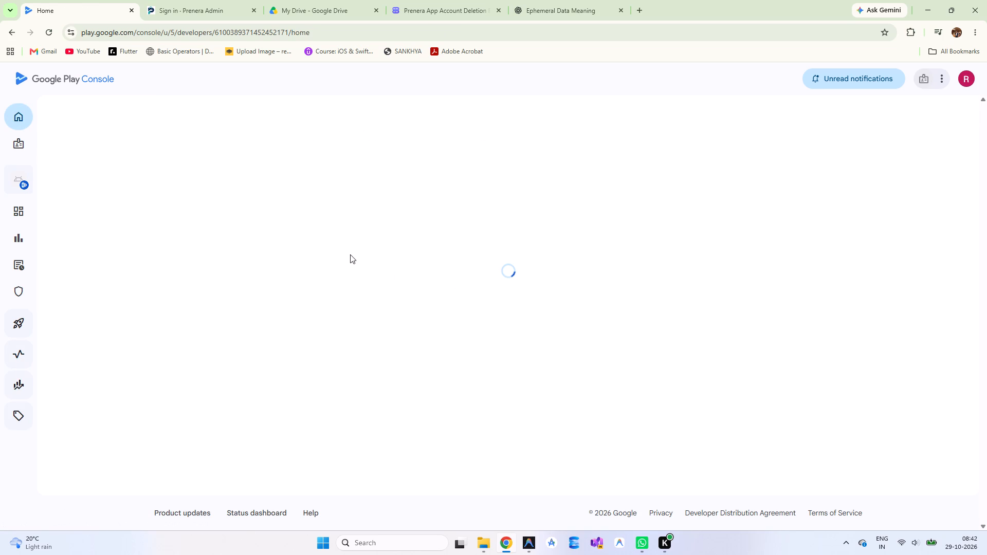
{"action": "left_click", "coordinate": [887, 302]}
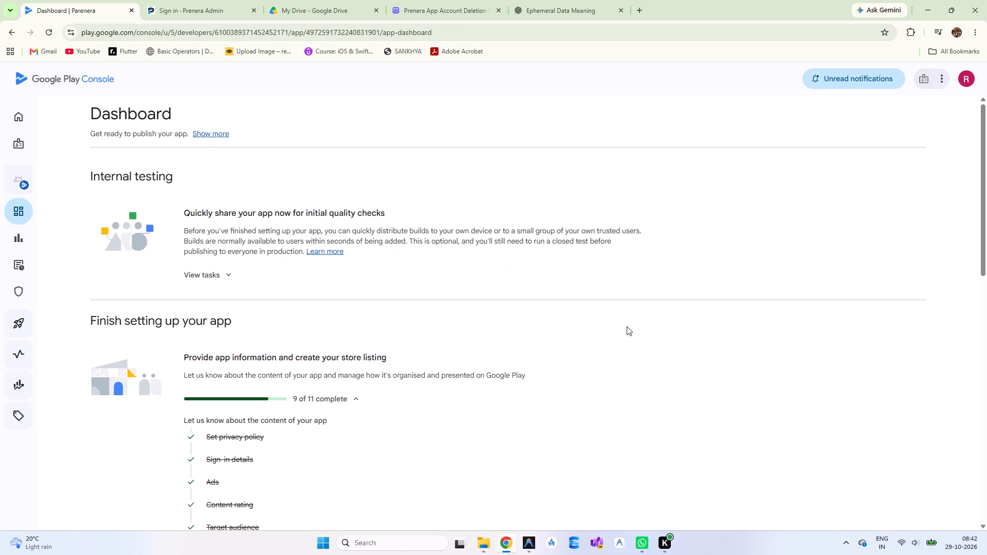
{"action": "scroll", "coordinate": [469, 383], "scroll_direction": "down", "scroll_amount": 4}
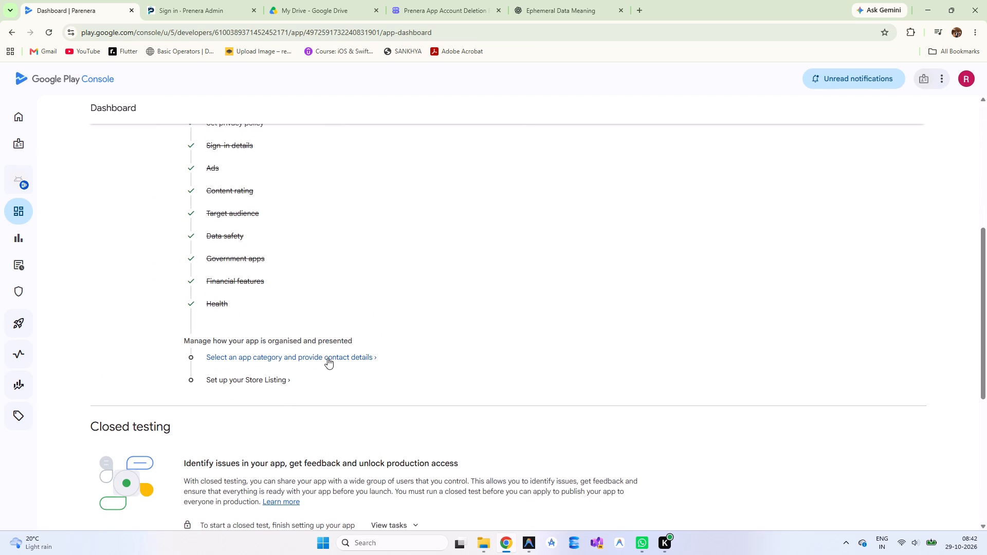
{"action": "left_click", "coordinate": [327, 358]}
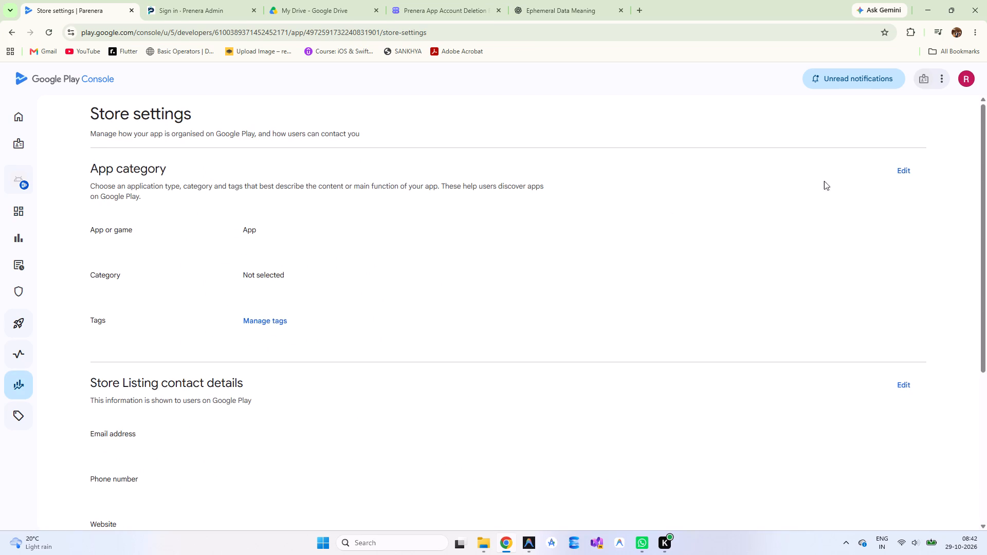
Open the App category settings for editing and go through the available Category options for the app.
{"action": "left_click", "coordinate": [904, 171]}
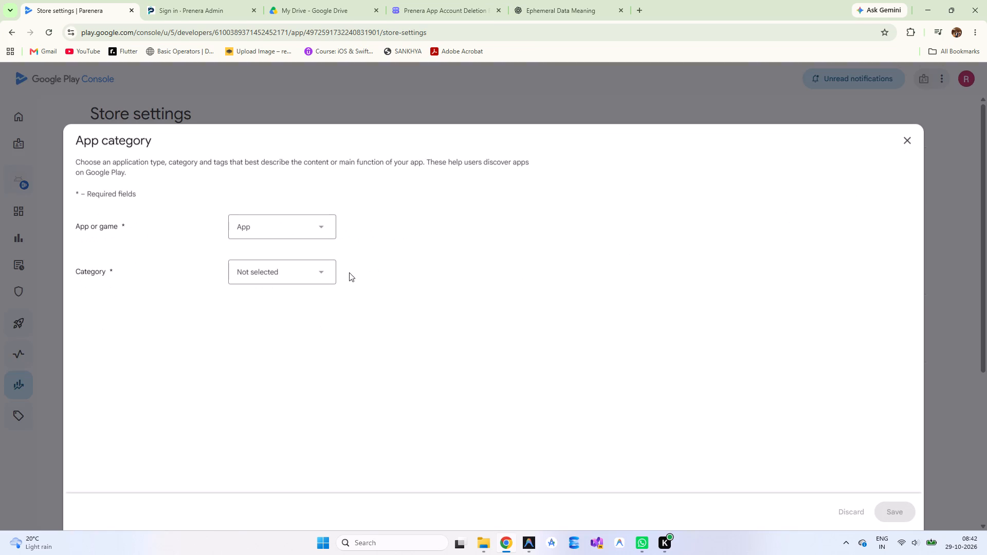
{"action": "left_click", "coordinate": [322, 276]}
{"action": "scroll", "coordinate": [294, 398], "scroll_direction": "down", "scroll_amount": 1}
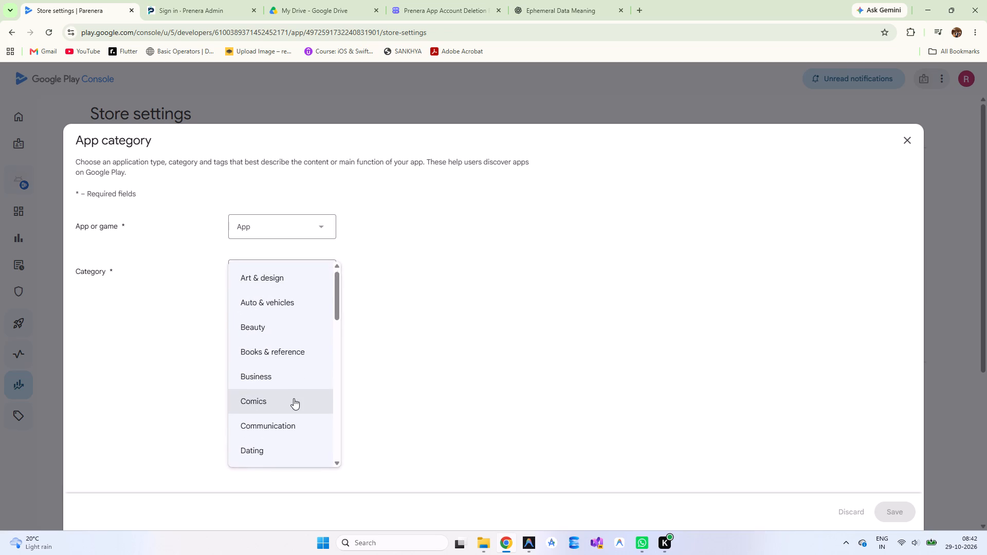
{"action": "scroll", "coordinate": [294, 398], "scroll_direction": "down", "scroll_amount": 3}
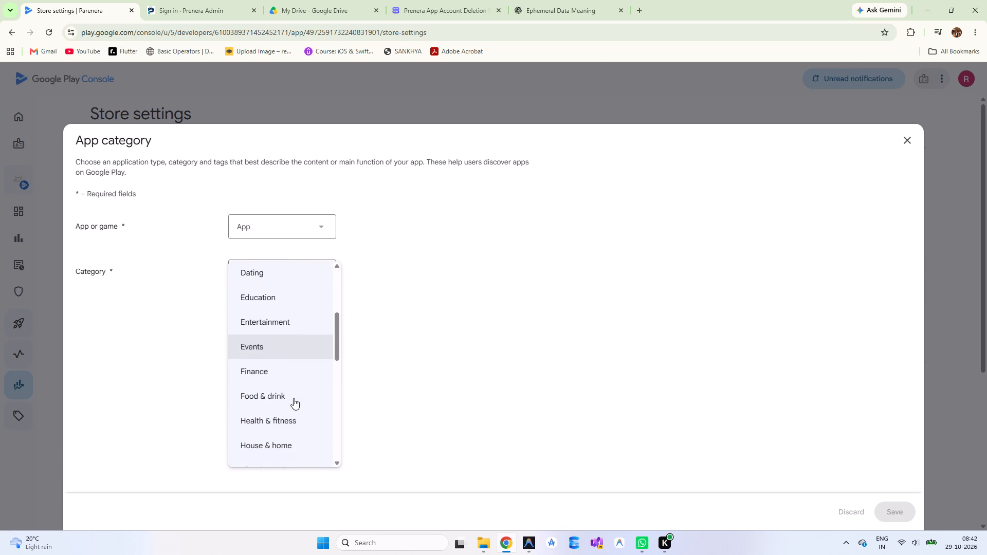
{"action": "scroll", "coordinate": [294, 398], "scroll_direction": "down", "scroll_amount": 3}
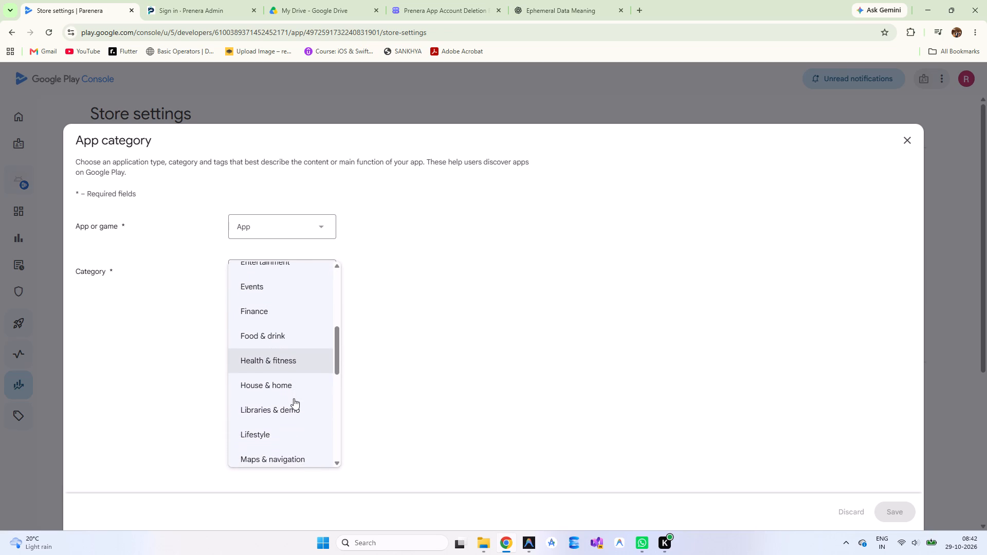
{"action": "scroll", "coordinate": [294, 398], "scroll_direction": "down", "scroll_amount": 3}
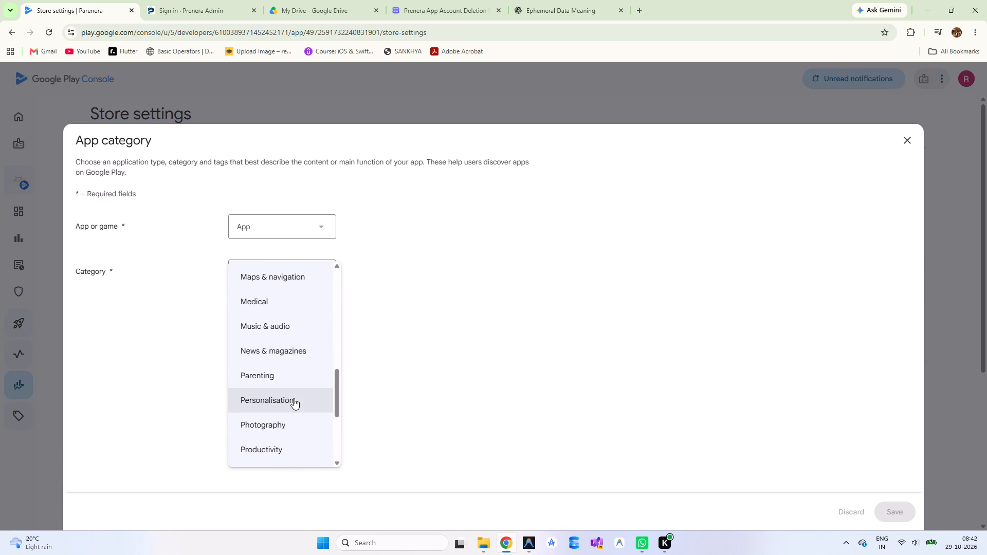
{"action": "scroll", "coordinate": [294, 398], "scroll_direction": "down", "scroll_amount": 3}
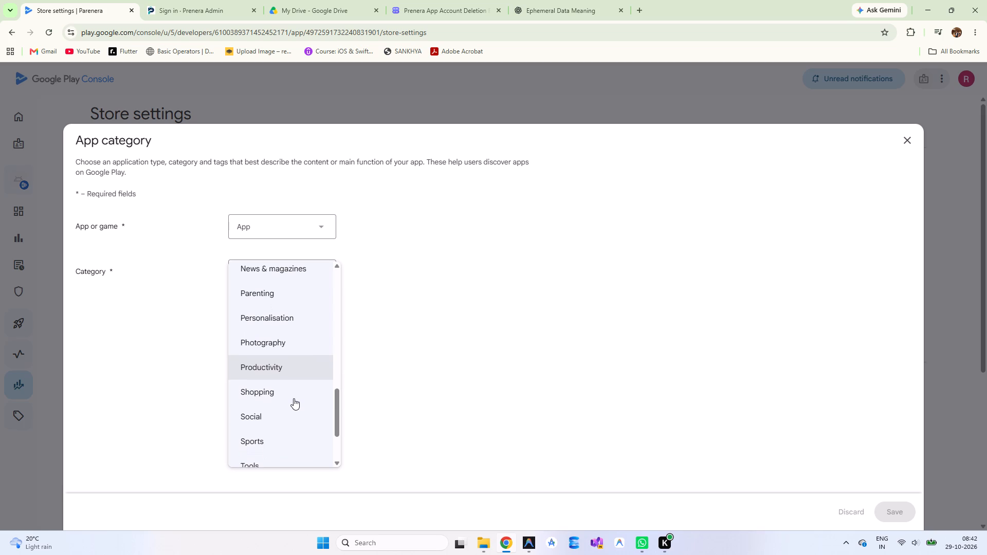
Set the app's category to Shopping, save the App category settings and close them.
{"action": "scroll", "coordinate": [294, 398], "scroll_direction": "down", "scroll_amount": 1}
{"action": "left_click", "coordinate": [278, 388]}
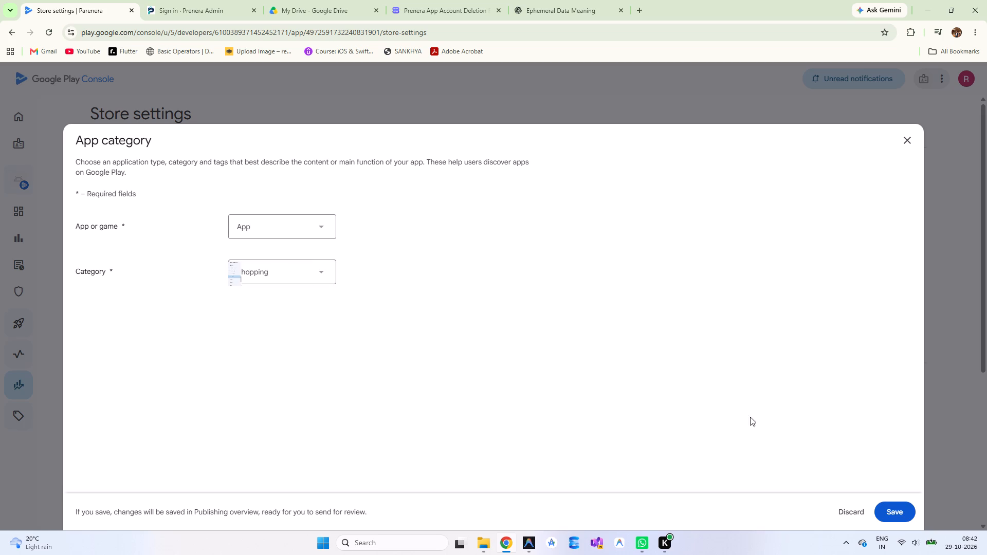
{"action": "double_click", "coordinate": [888, 511]}
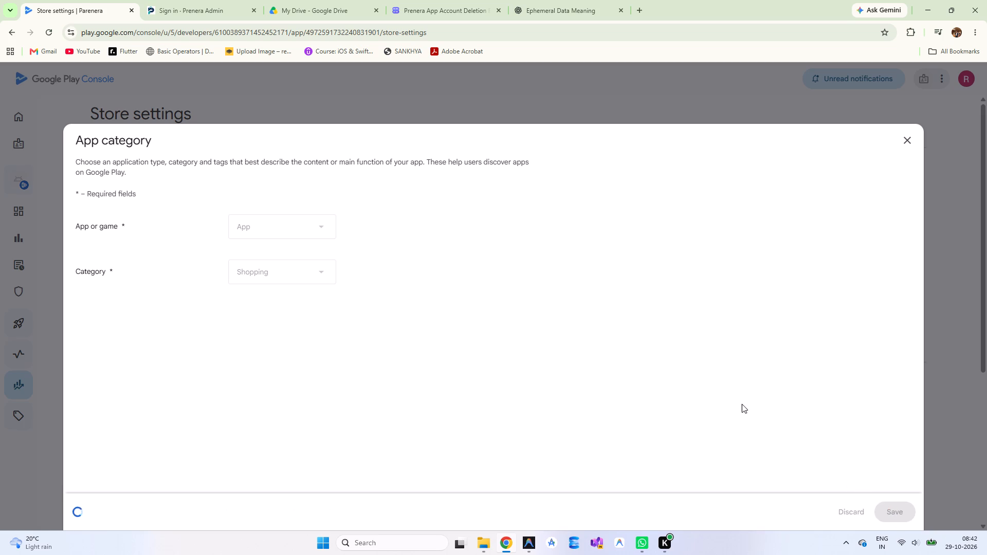
{"action": "left_click", "coordinate": [915, 143]}
Open the Store Listing contact details for editing and fill in the contact email address from the clipboard history.
{"action": "scroll", "coordinate": [516, 273], "scroll_direction": "down", "scroll_amount": 2}
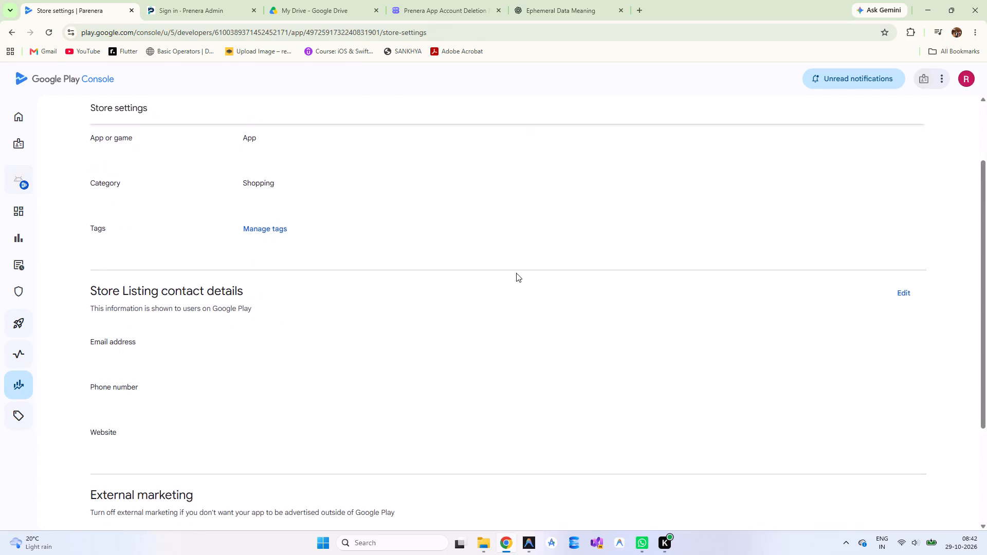
{"action": "scroll", "coordinate": [516, 273], "scroll_direction": "down", "scroll_amount": 1}
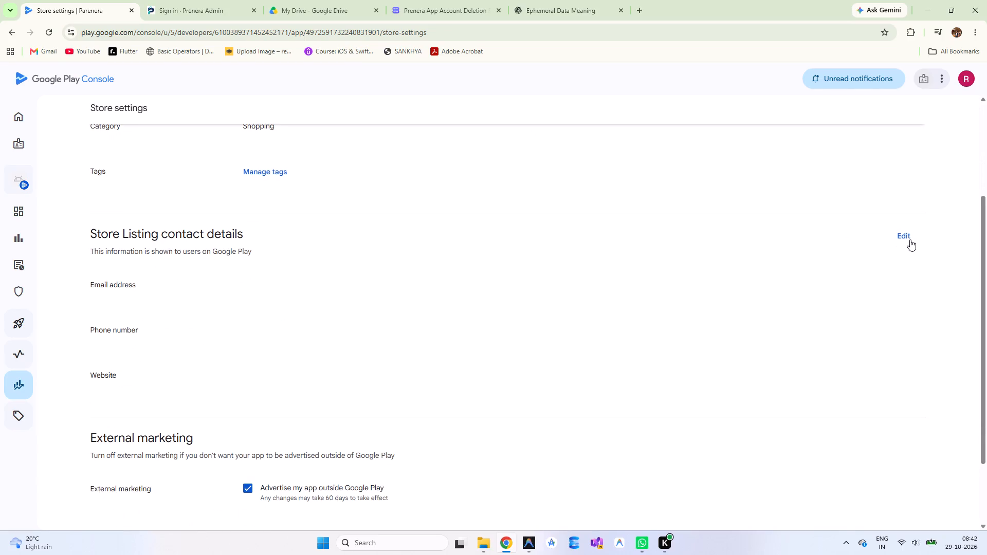
{"action": "left_click", "coordinate": [910, 239]}
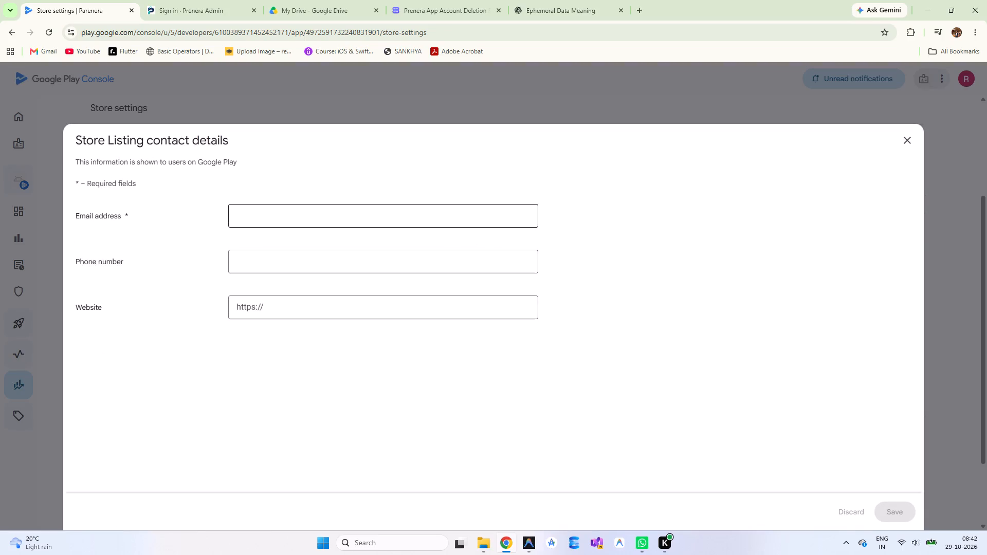
{"action": "left_click", "coordinate": [434, 212]}
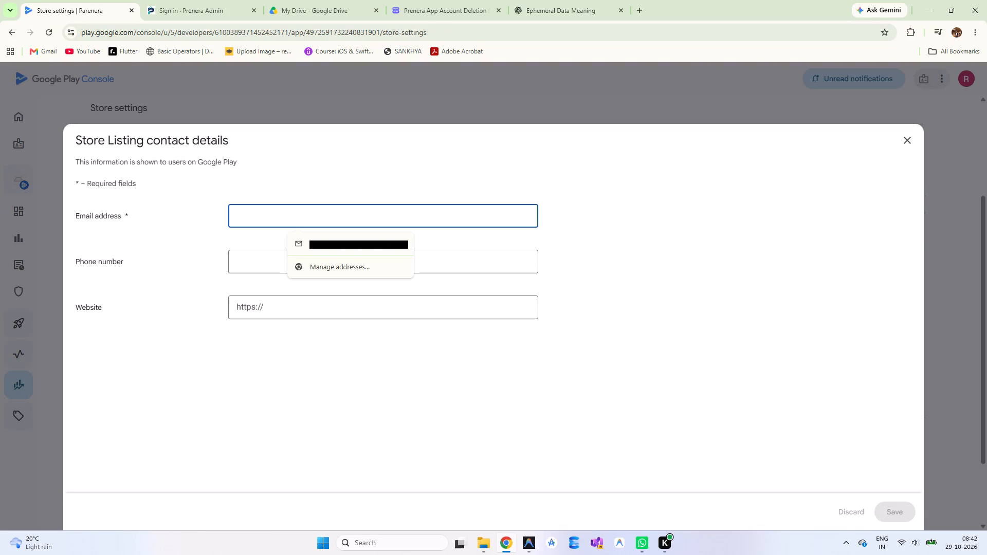
{"action": "key", "text": "super+v"}
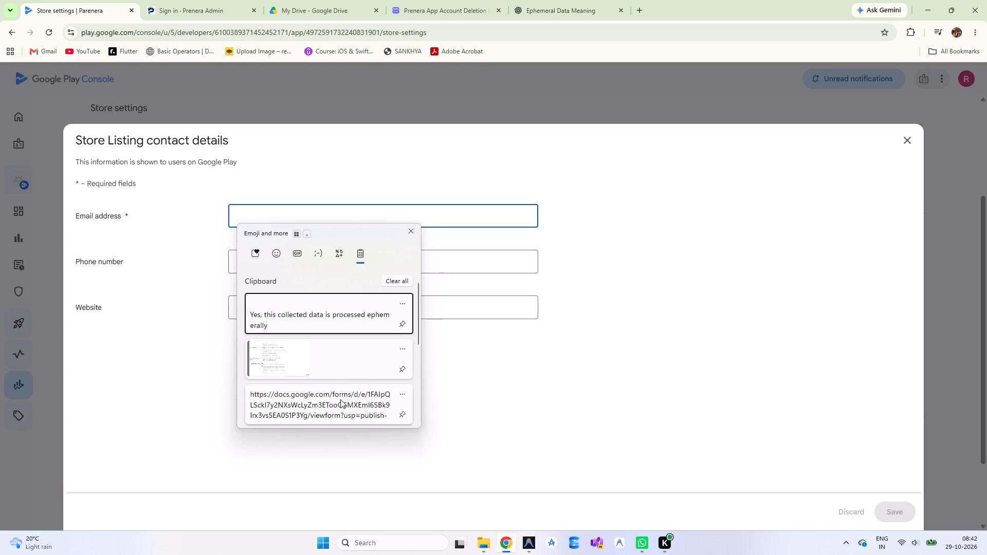
{"action": "scroll", "coordinate": [340, 399], "scroll_direction": "down", "scroll_amount": 2}
{"action": "left_click", "coordinate": [331, 386]}
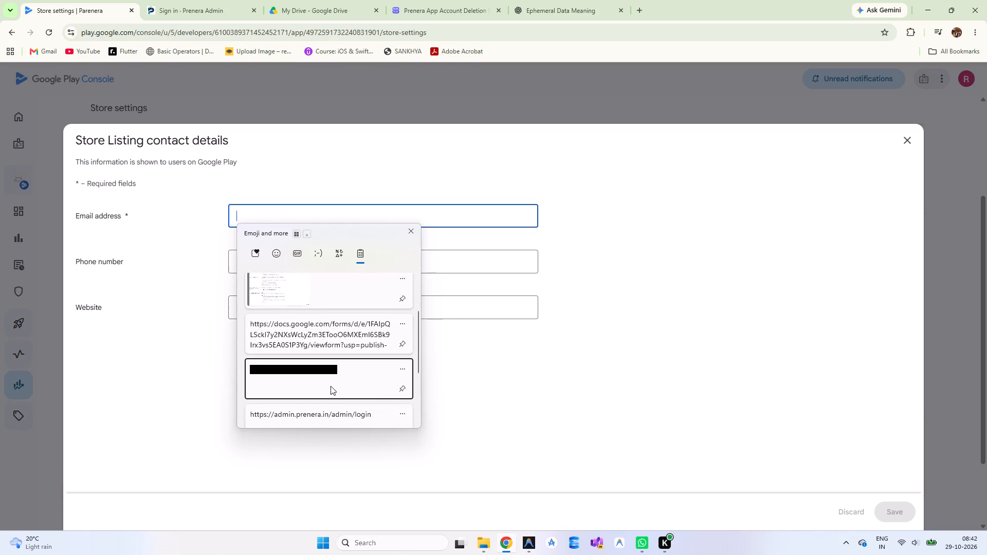
{"action": "key", "text": "ctrl+v"}
{"action": "left_click", "coordinate": [341, 256]}
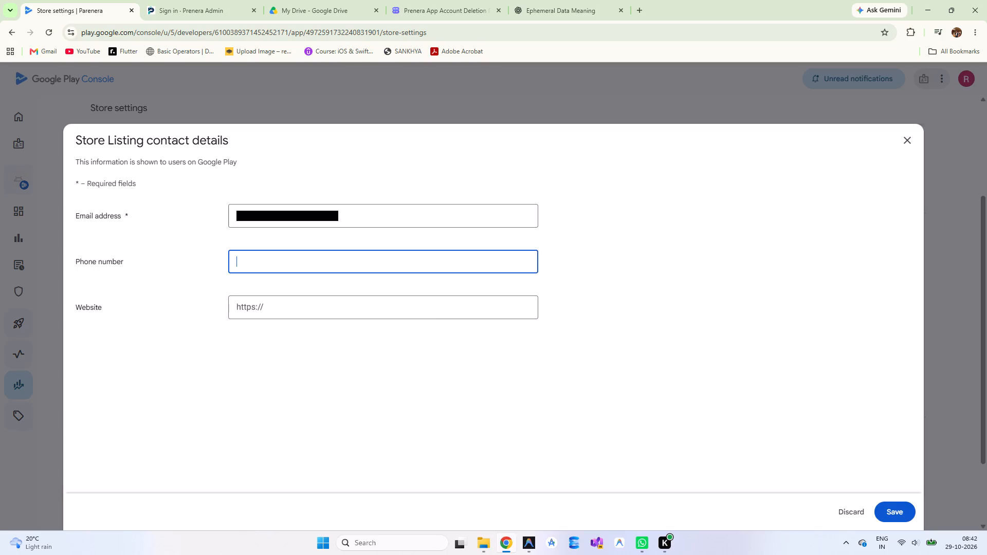
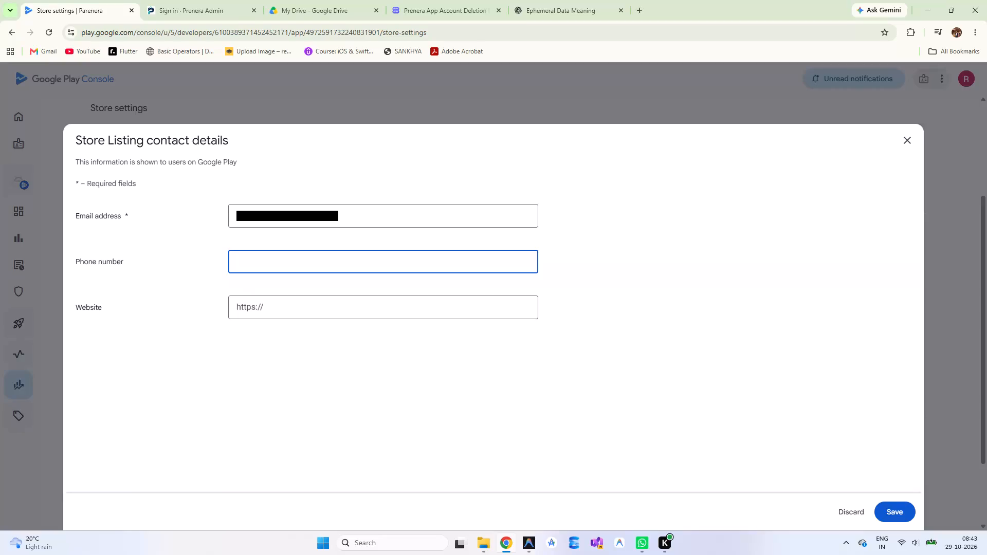
Enter the contact phone number in the Store Listing contact details, starting with the international plus prefix.
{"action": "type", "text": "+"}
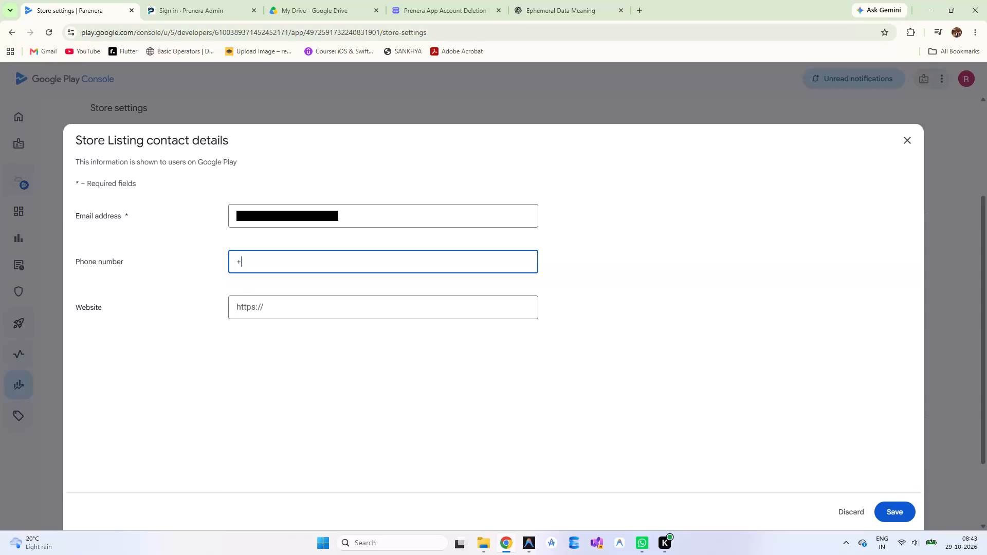
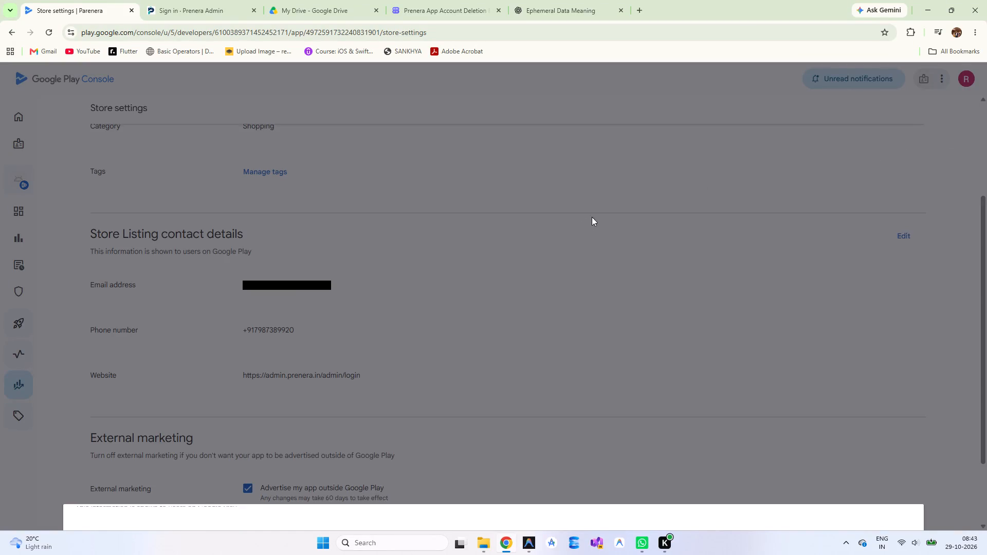
Return to the Parenera app's dashboard and open the remaining setup task for the default store listing.
{"action": "scroll", "coordinate": [581, 223], "scroll_direction": "down", "scroll_amount": 4}
{"action": "scroll", "coordinate": [729, 293], "scroll_direction": "up", "scroll_amount": 5}
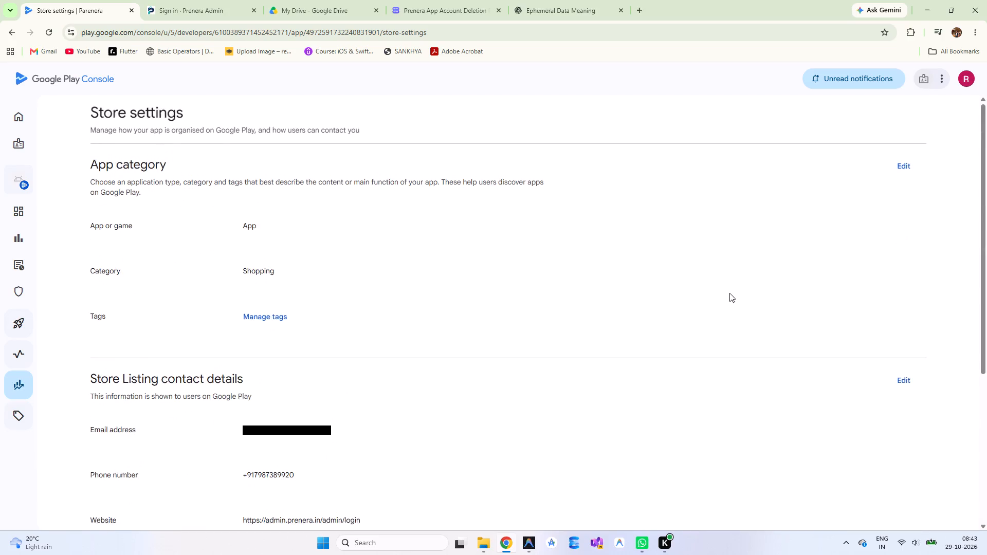
{"action": "left_click", "coordinate": [20, 120]}
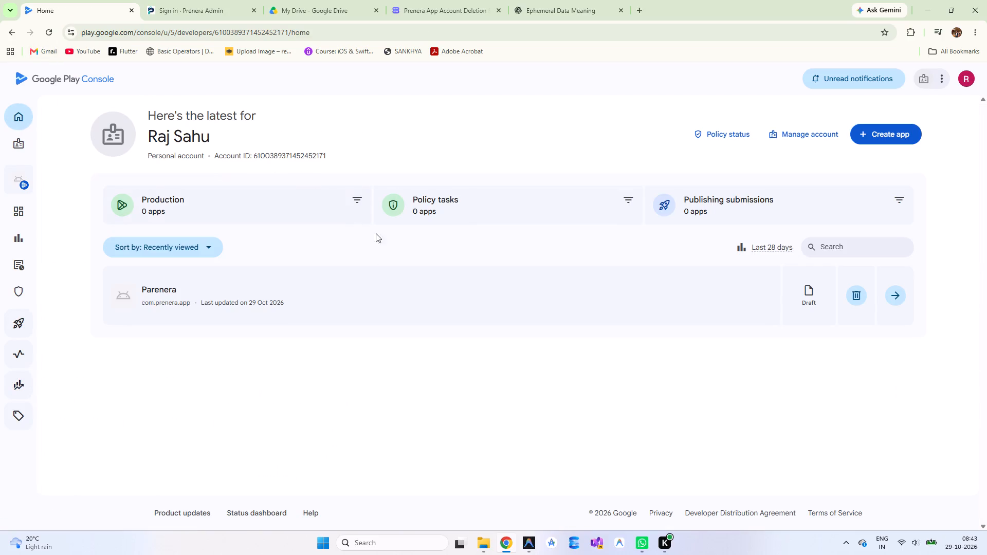
{"action": "left_click", "coordinate": [899, 294]}
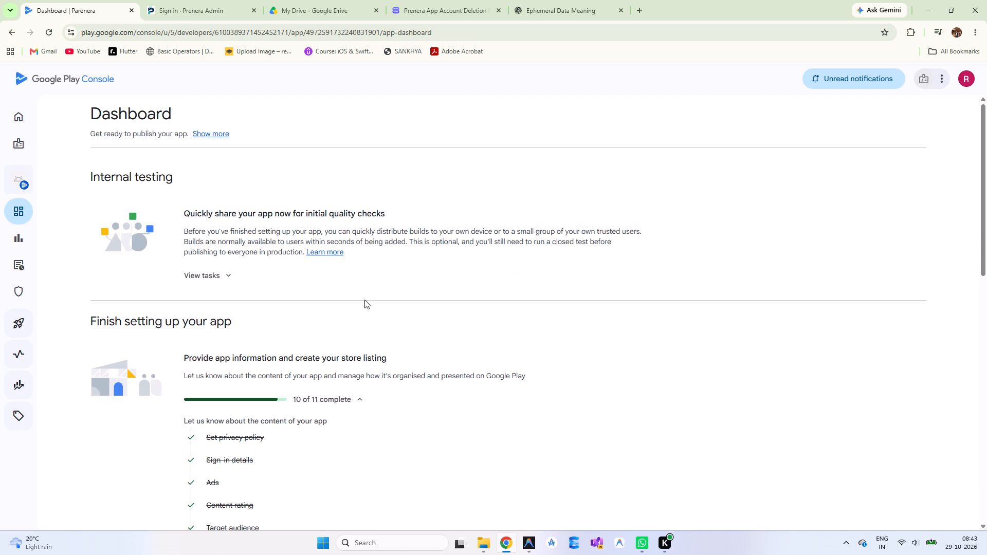
{"action": "scroll", "coordinate": [326, 329], "scroll_direction": "down", "scroll_amount": 5}
{"action": "left_click", "coordinate": [277, 345]}
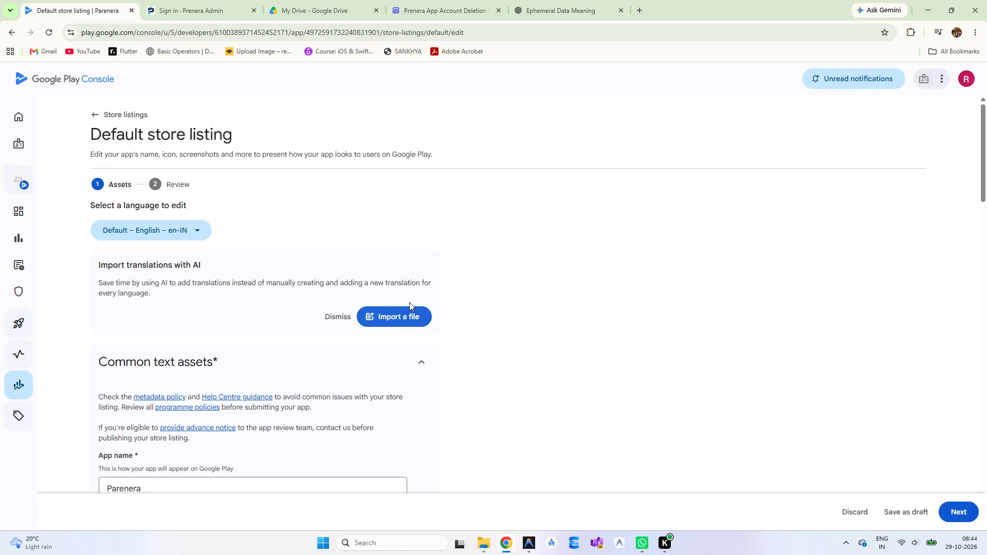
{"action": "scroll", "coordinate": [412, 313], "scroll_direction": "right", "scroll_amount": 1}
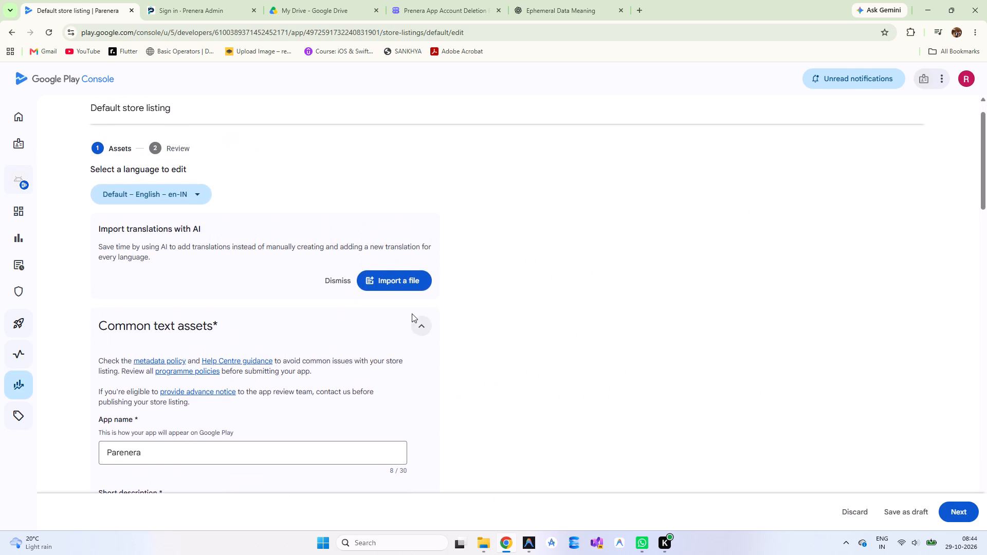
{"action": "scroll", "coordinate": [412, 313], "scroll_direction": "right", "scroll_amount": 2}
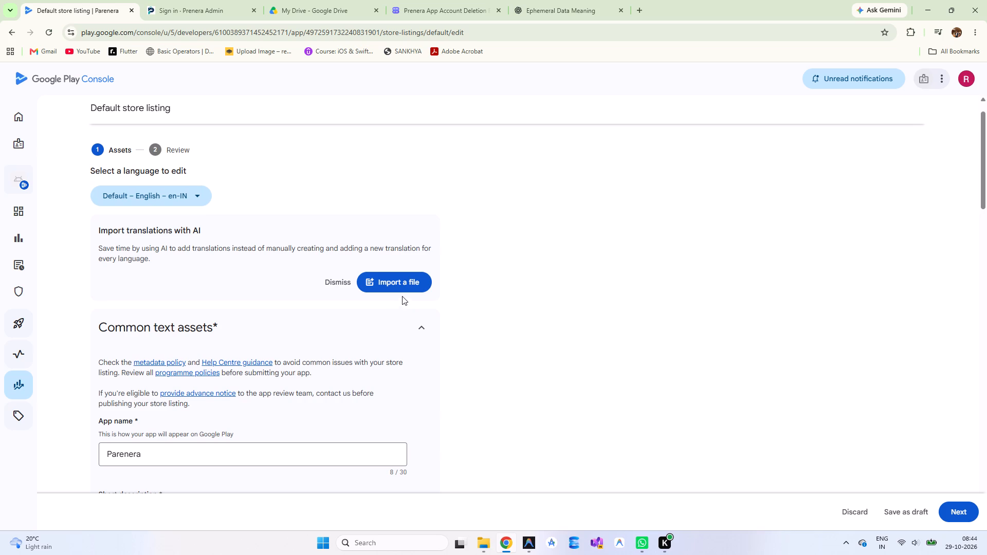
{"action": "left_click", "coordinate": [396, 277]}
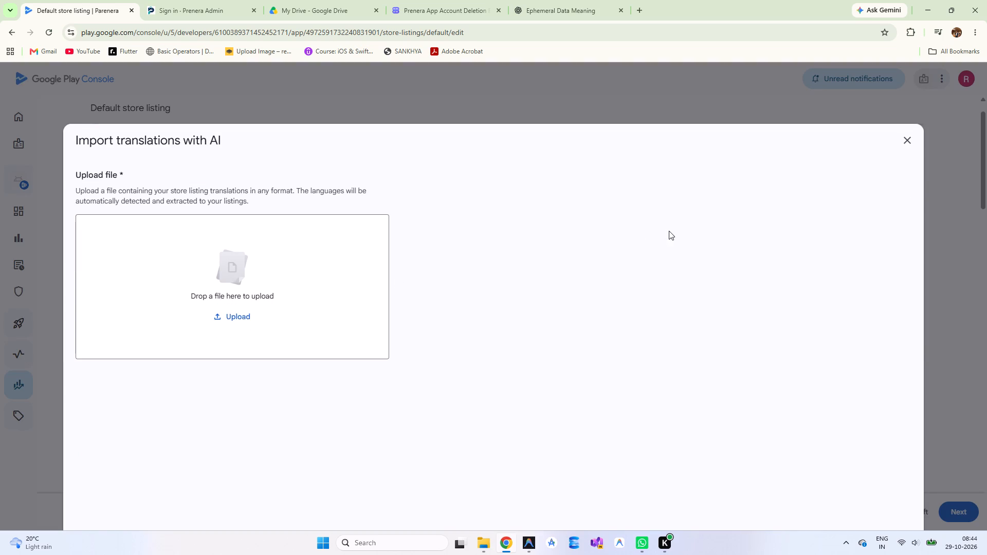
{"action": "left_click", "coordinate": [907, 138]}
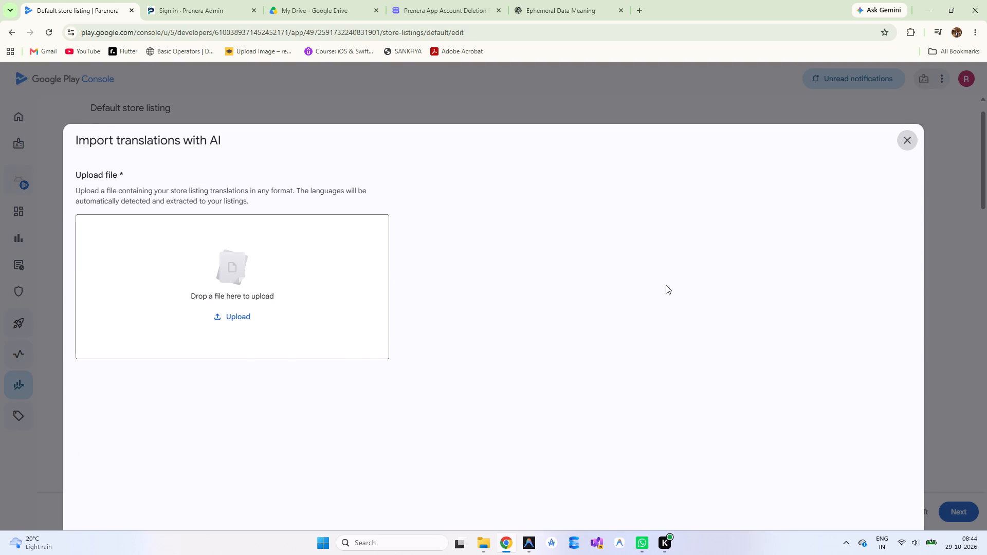
{"action": "scroll", "coordinate": [666, 285], "scroll_direction": "down", "scroll_amount": 2}
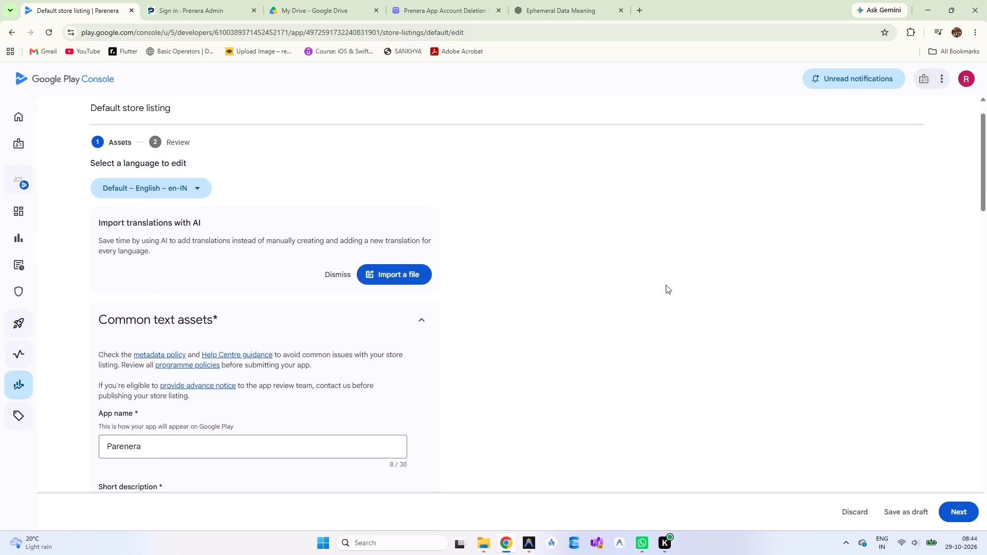
{"action": "scroll", "coordinate": [666, 285], "scroll_direction": "down", "scroll_amount": 2}
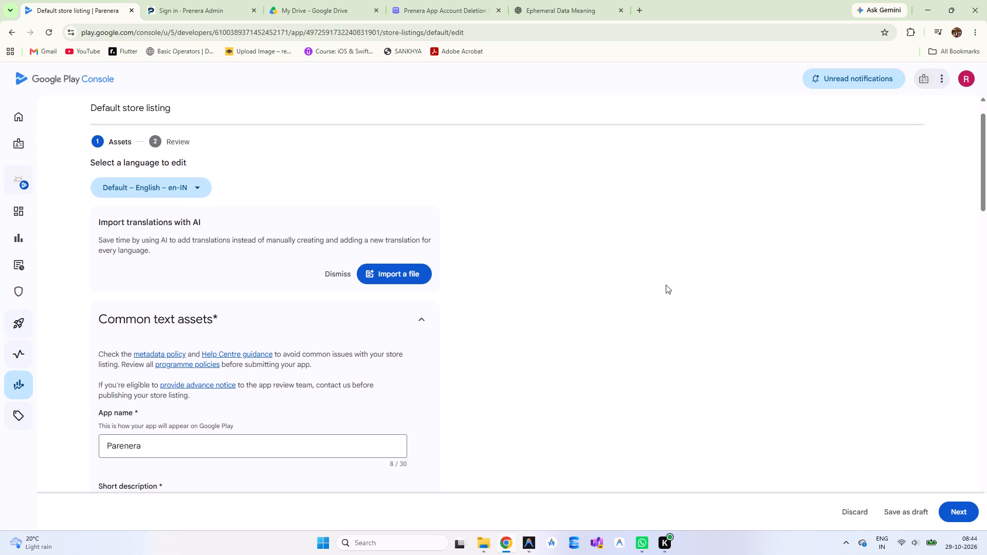
{"action": "scroll", "coordinate": [666, 285], "scroll_direction": "down", "scroll_amount": 4}
{"action": "scroll", "coordinate": [666, 285], "scroll_direction": "up", "scroll_amount": 1}
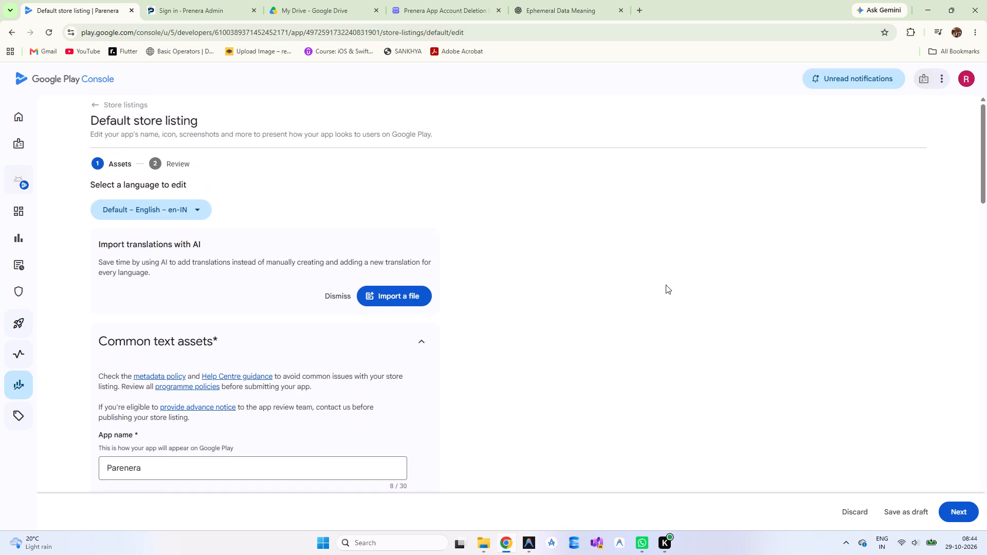
{"action": "scroll", "coordinate": [666, 285], "scroll_direction": "down", "scroll_amount": 4}
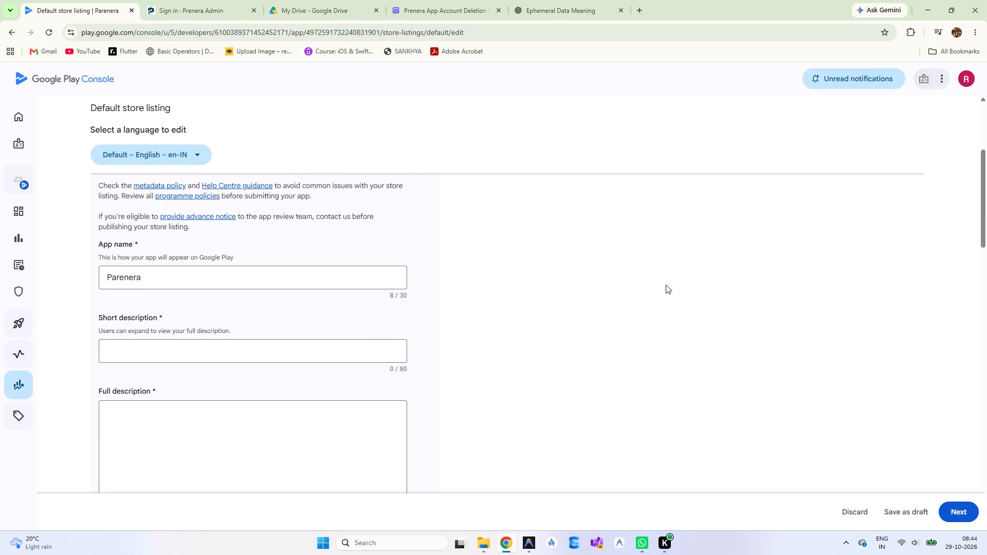
{"action": "scroll", "coordinate": [666, 285], "scroll_direction": "down", "scroll_amount": 1}
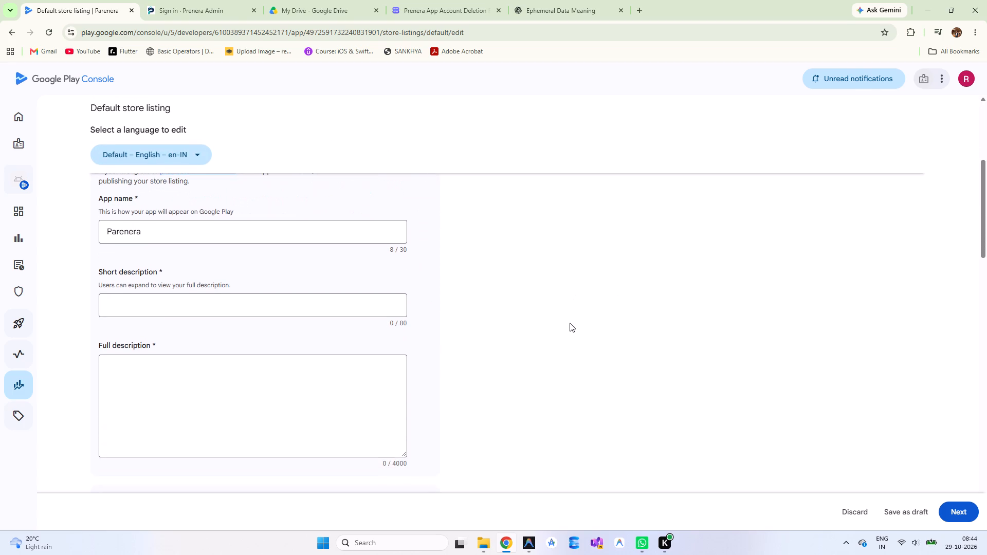
{"action": "key", "text": "ctrl+a"}
{"action": "key", "text": "ctrl+c"}
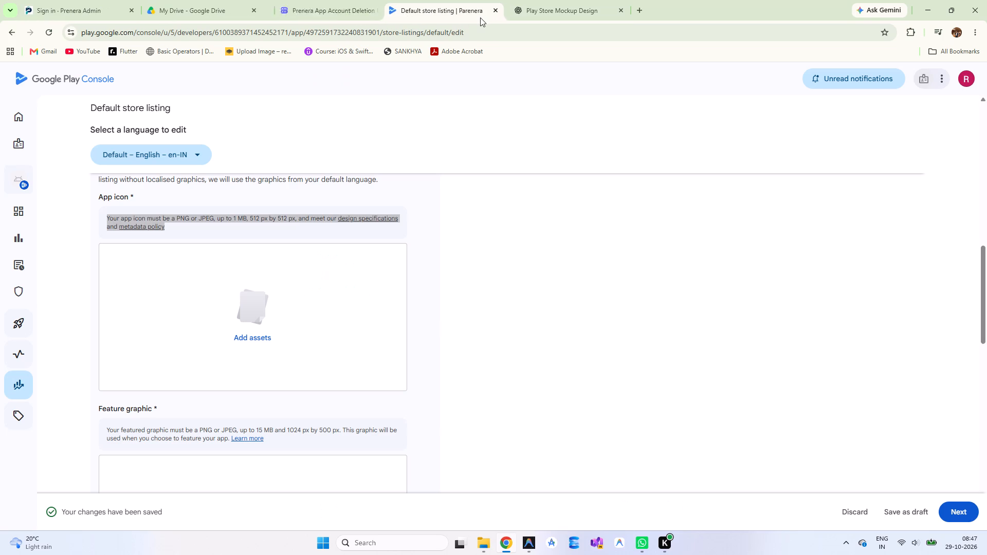
{"action": "left_click_drag", "start_coordinate": [480, 17], "coordinate": [487, 18]}
{"action": "left_click", "coordinate": [499, 210]}
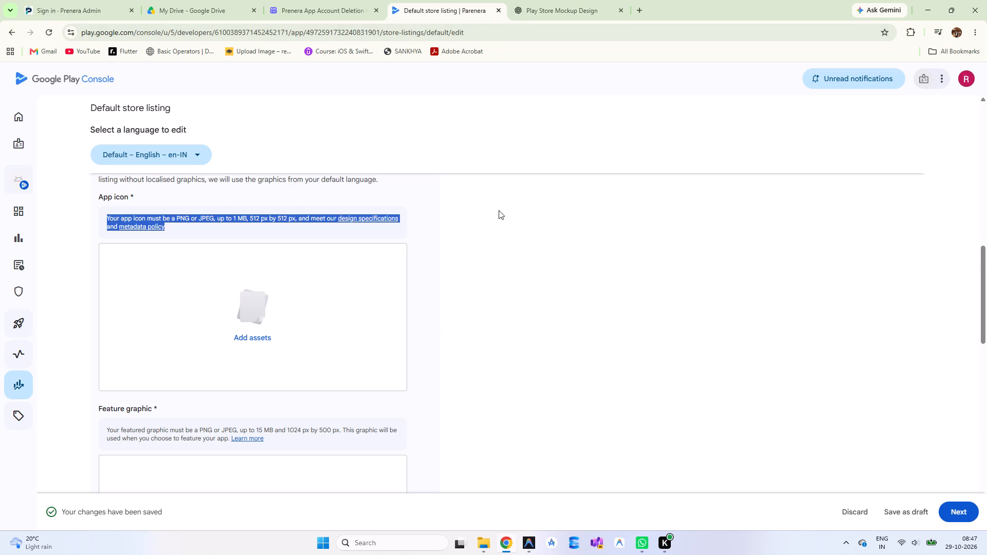
Examine the store listing's app icon, feature graphic, video and phone screenshot sections and their upload requirements.
{"action": "scroll", "coordinate": [499, 210], "scroll_direction": "down", "scroll_amount": 7}
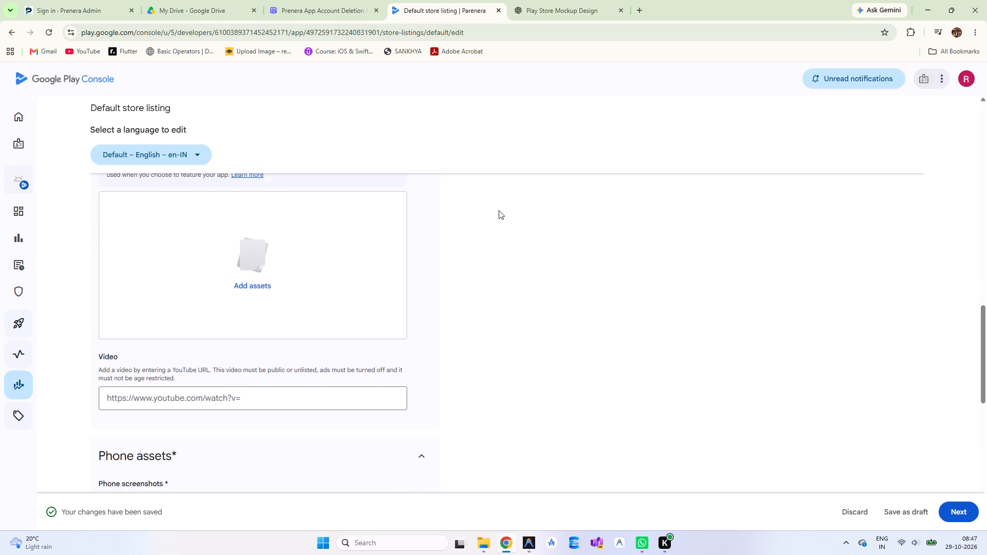
{"action": "scroll", "coordinate": [499, 210], "scroll_direction": "down", "scroll_amount": 2}
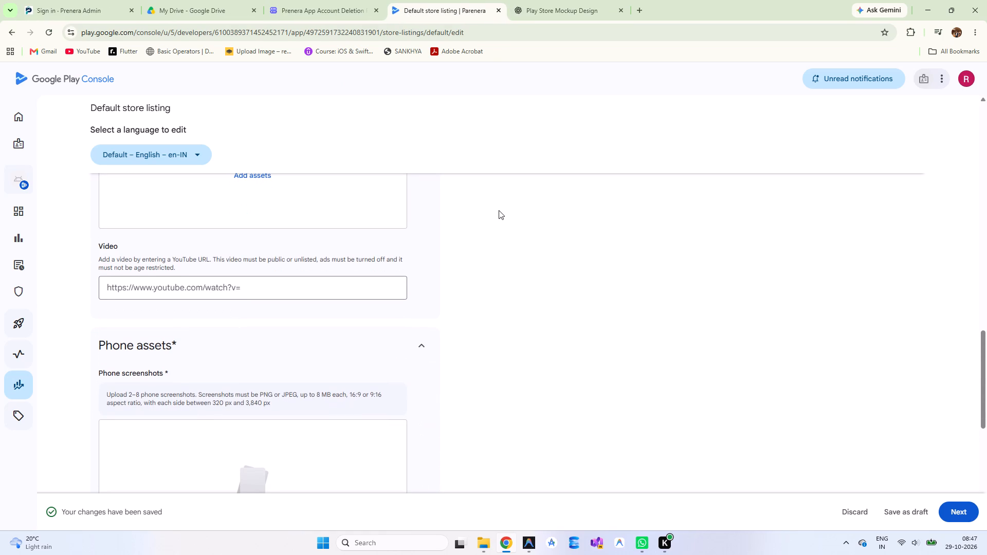
{"action": "scroll", "coordinate": [499, 210], "scroll_direction": "down", "scroll_amount": 3}
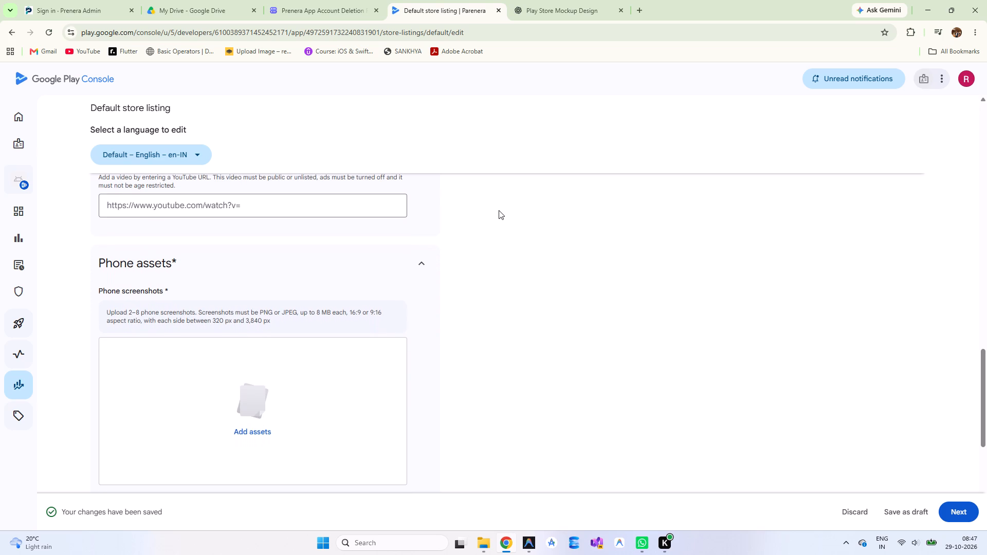
{"action": "scroll", "coordinate": [499, 210], "scroll_direction": "down", "scroll_amount": 1}
{"action": "scroll", "coordinate": [499, 210], "scroll_direction": "up", "scroll_amount": 1}
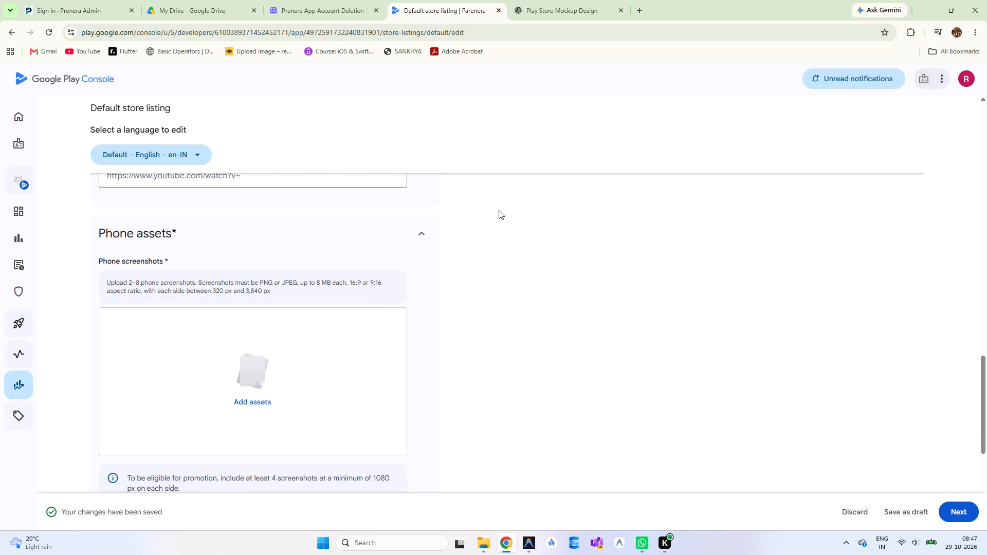
{"action": "scroll", "coordinate": [499, 210], "scroll_direction": "up", "scroll_amount": 4}
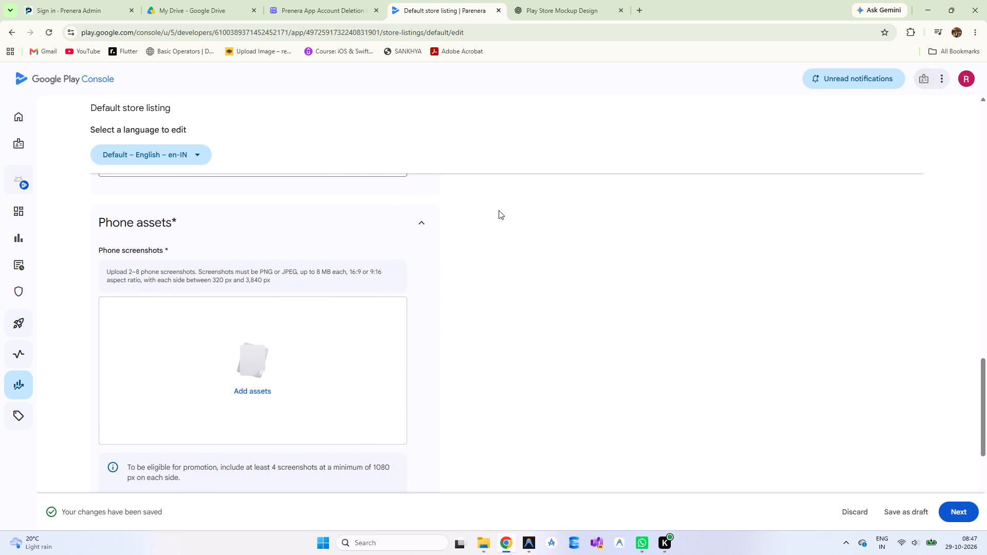
{"action": "scroll", "coordinate": [499, 210], "scroll_direction": "up", "scroll_amount": 4}
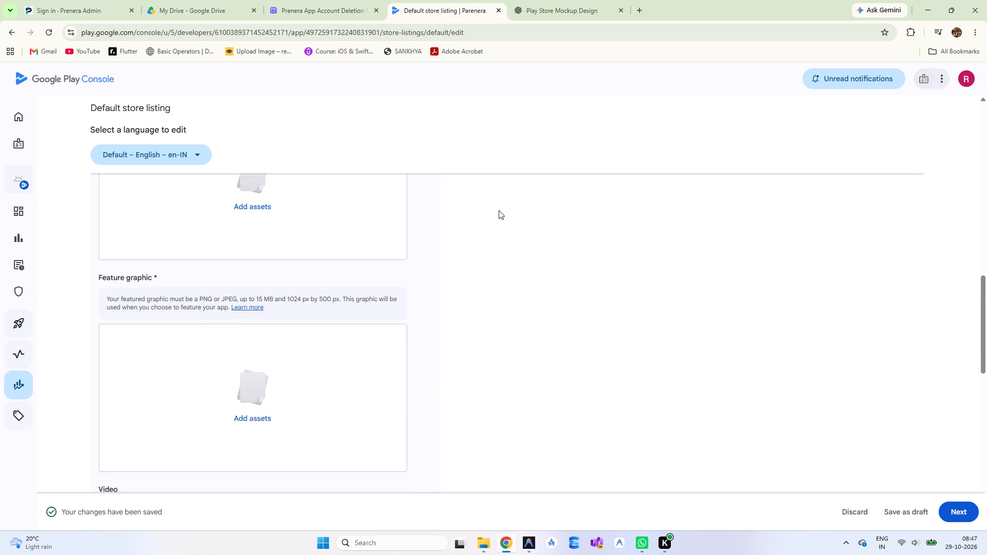
{"action": "scroll", "coordinate": [499, 210], "scroll_direction": "up", "scroll_amount": 2}
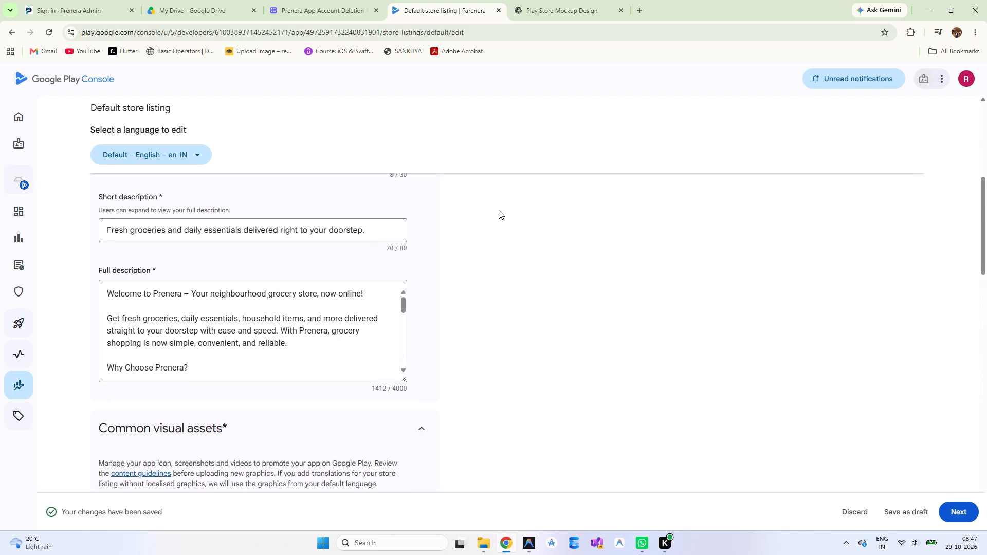
{"action": "scroll", "coordinate": [499, 210], "scroll_direction": "up", "scroll_amount": 1}
{"action": "scroll", "coordinate": [499, 210], "scroll_direction": "down", "scroll_amount": 3}
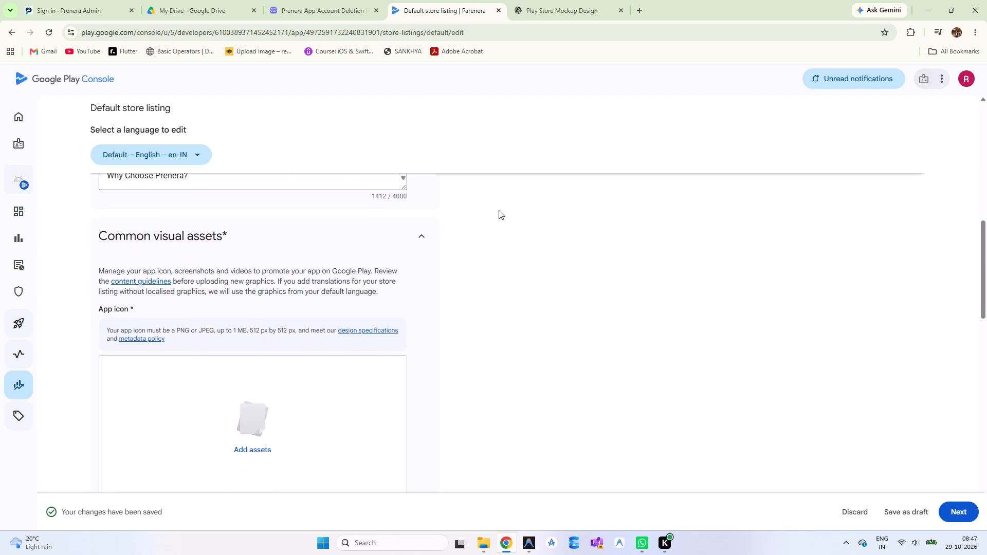
{"action": "scroll", "coordinate": [499, 210], "scroll_direction": "down", "scroll_amount": 6}
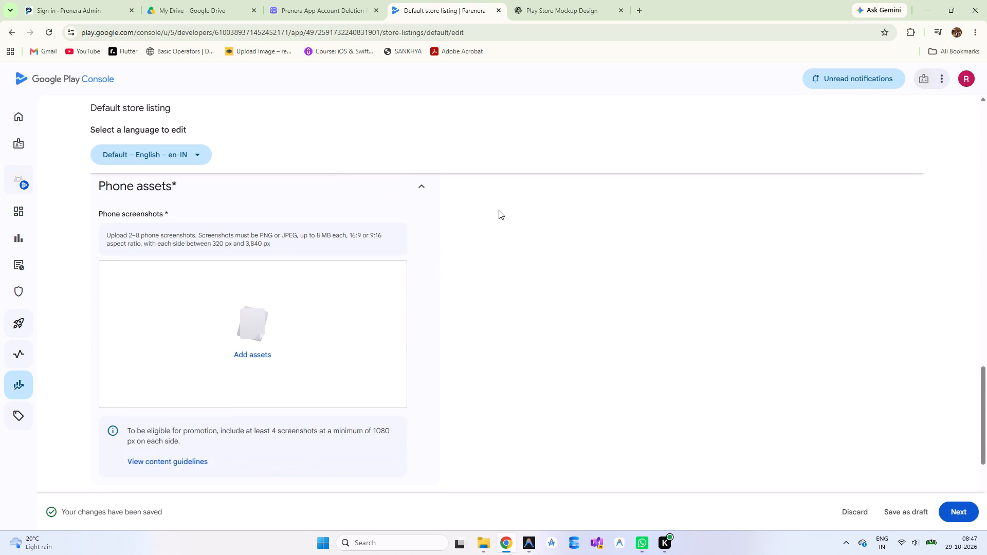
{"action": "scroll", "coordinate": [499, 210], "scroll_direction": "down", "scroll_amount": 3}
{"action": "scroll", "coordinate": [499, 210], "scroll_direction": "up", "scroll_amount": 6}
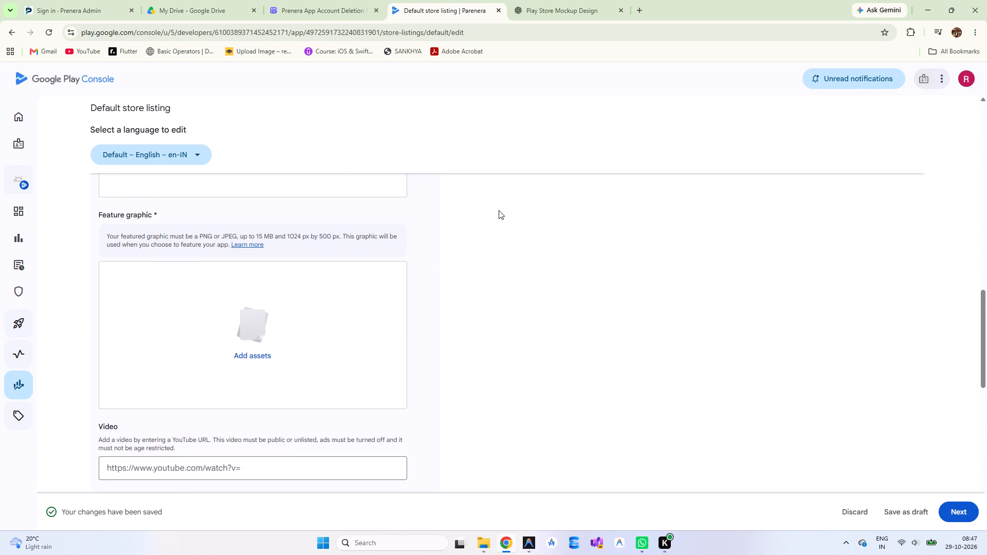
Upload the five app mockup images from the Documents > general > Archive folder as the listing's phone screenshots.
{"action": "scroll", "coordinate": [499, 210], "scroll_direction": "up", "scroll_amount": 2}
{"action": "scroll", "coordinate": [499, 210], "scroll_direction": "down", "scroll_amount": 1}
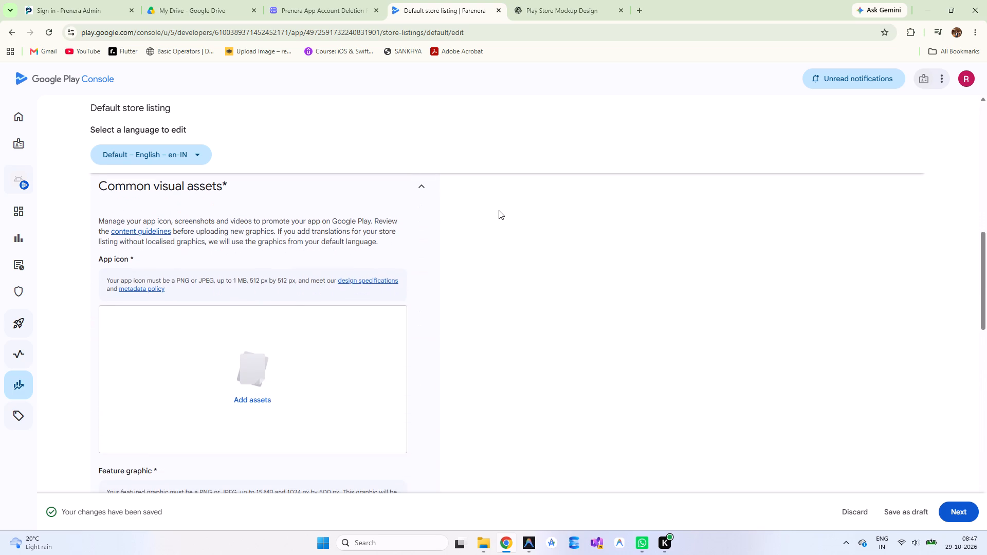
{"action": "scroll", "coordinate": [499, 210], "scroll_direction": "down", "scroll_amount": 4}
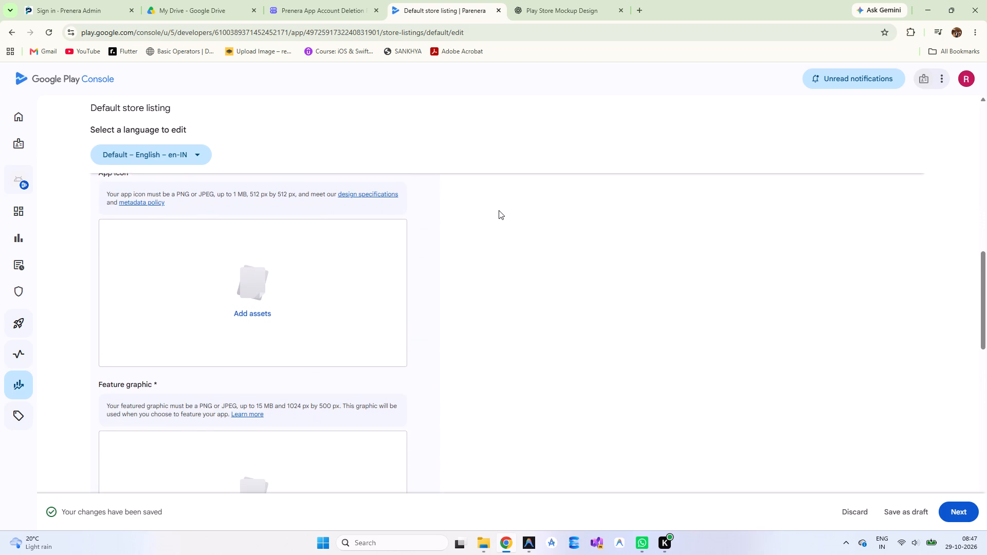
{"action": "scroll", "coordinate": [499, 210], "scroll_direction": "down", "scroll_amount": 3}
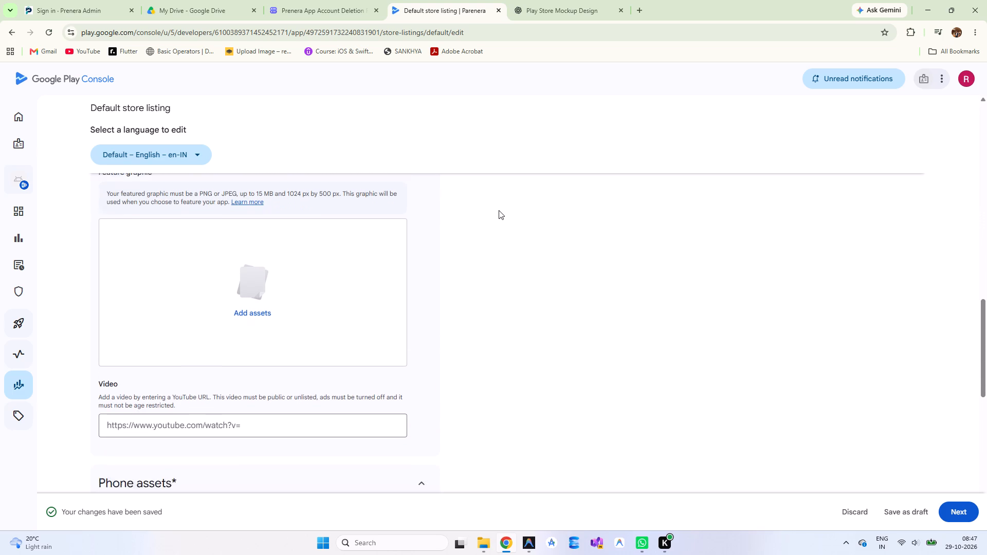
{"action": "scroll", "coordinate": [499, 210], "scroll_direction": "down", "scroll_amount": 3}
{"action": "left_click", "coordinate": [266, 452]}
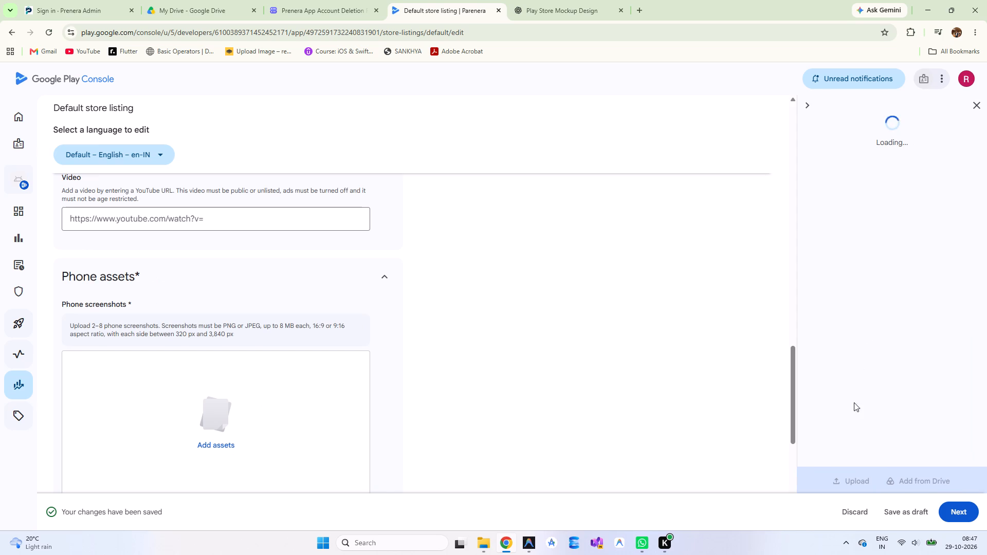
{"action": "left_click", "coordinate": [844, 477]}
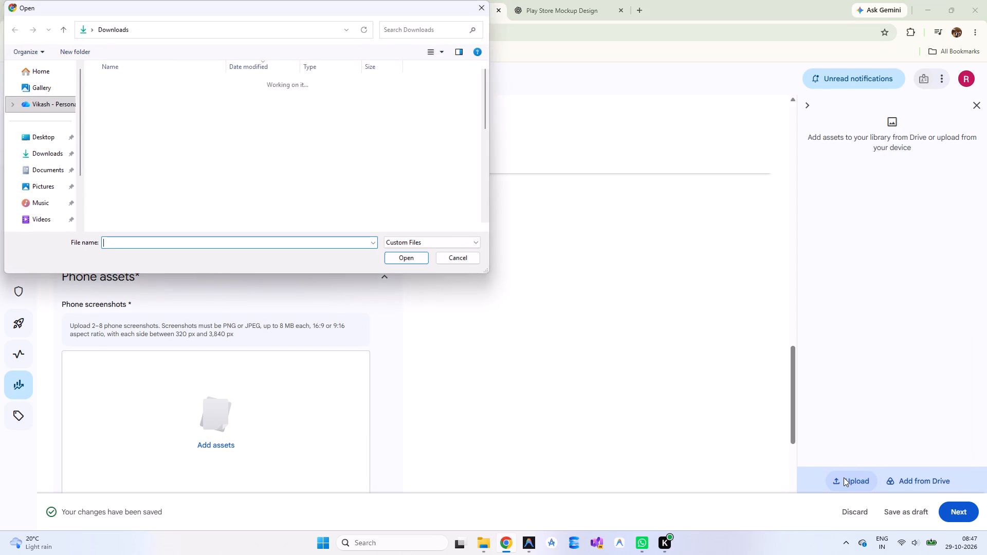
{"action": "left_click", "coordinate": [60, 170]}
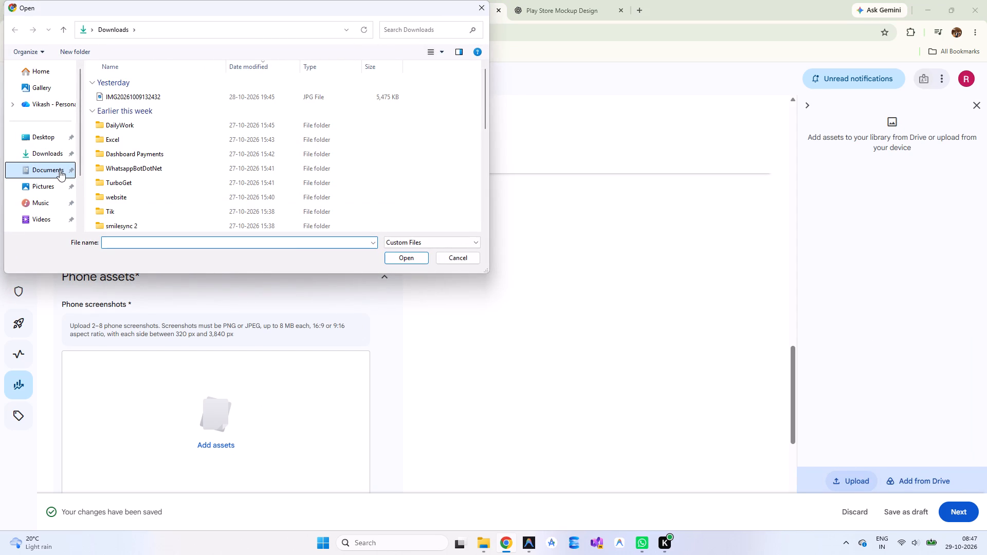
{"action": "double_click", "coordinate": [155, 76]}
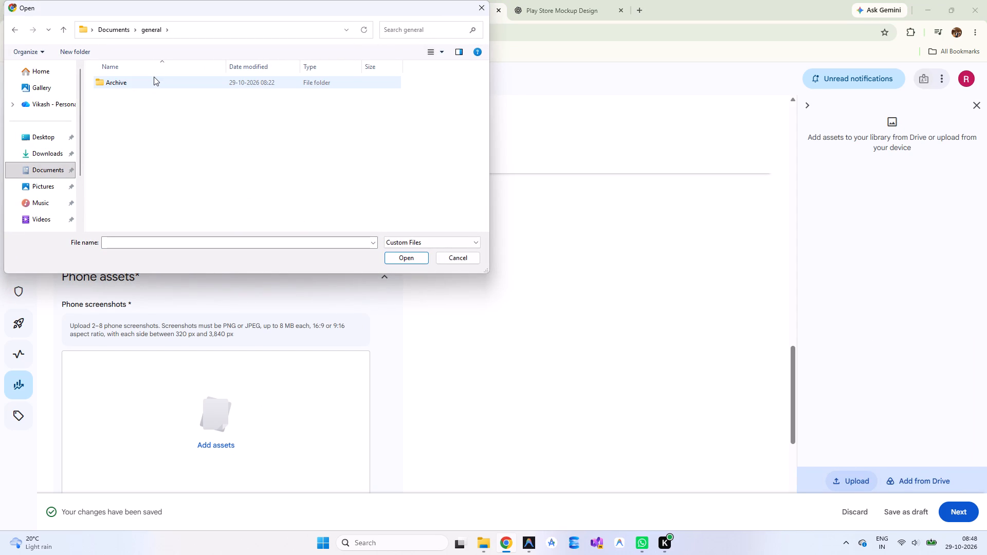
{"action": "double_click", "coordinate": [153, 78]}
{"action": "left_click", "coordinate": [172, 91]}
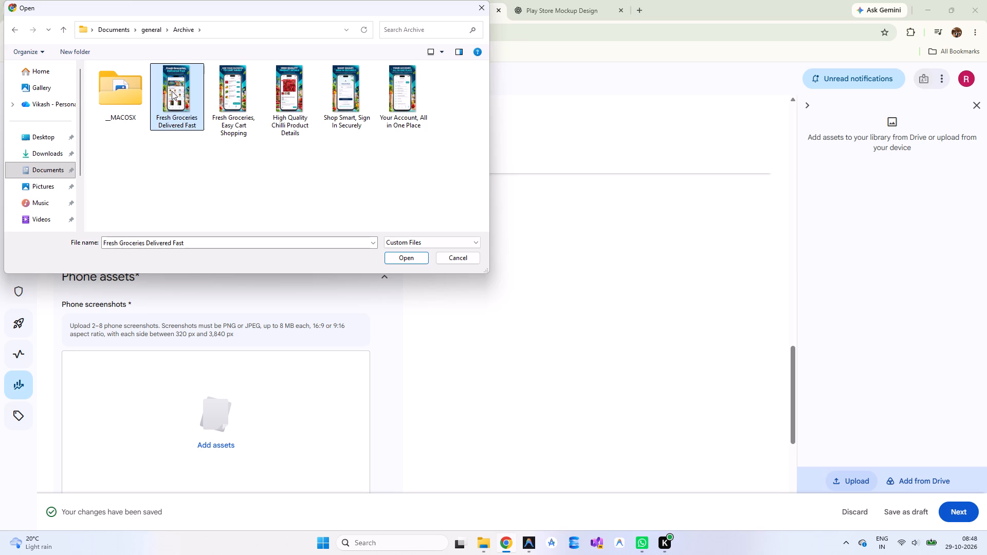
{"action": "left_click", "coordinate": [224, 84], "text": "ctrl"}
{"action": "left_click", "coordinate": [280, 89], "text": "ctrl"}
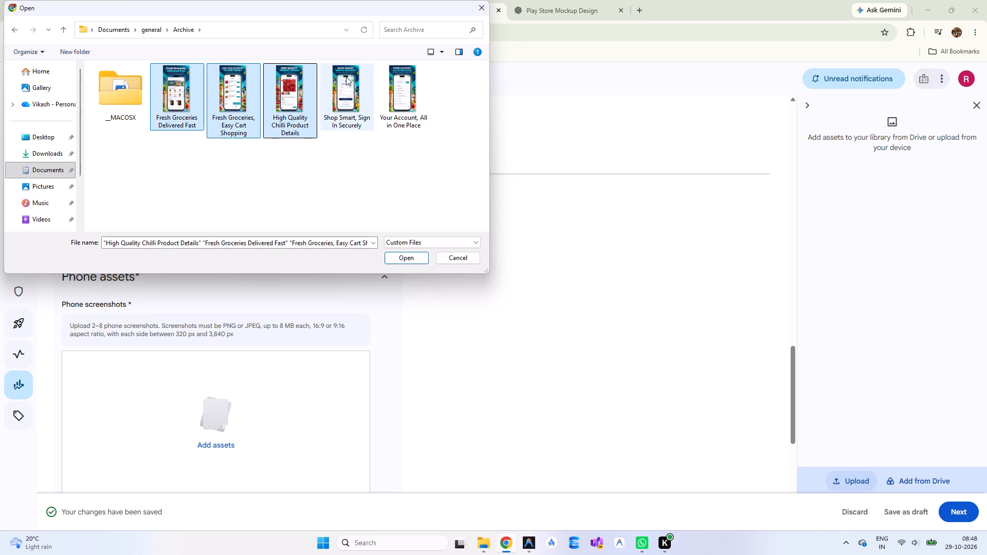
{"action": "left_click", "coordinate": [348, 77], "text": "ctrl"}
{"action": "left_click", "coordinate": [393, 82], "text": "ctrl"}
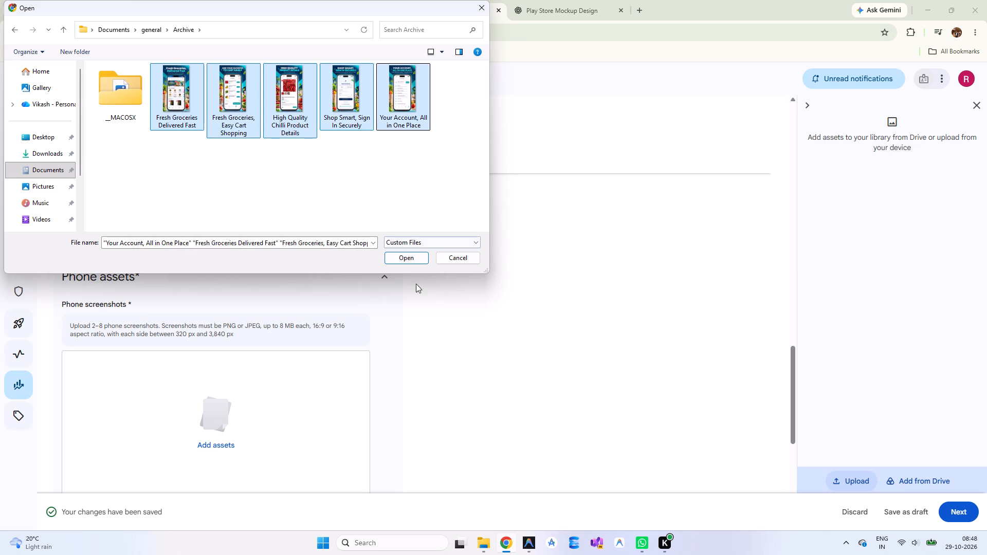
{"action": "left_click", "coordinate": [402, 253]}
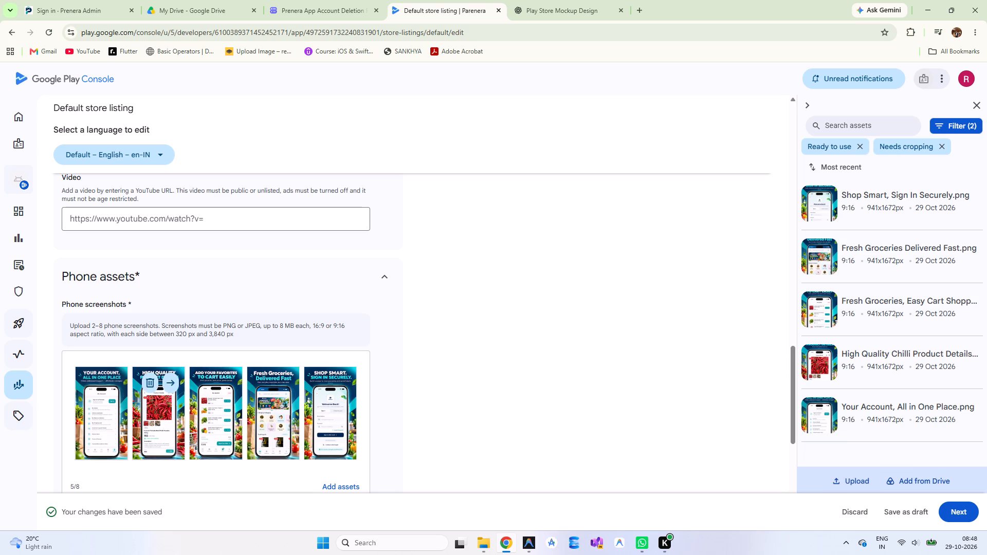
Remove all five images from the phone screenshots section so it is empty.
{"action": "left_click", "coordinate": [95, 387]}
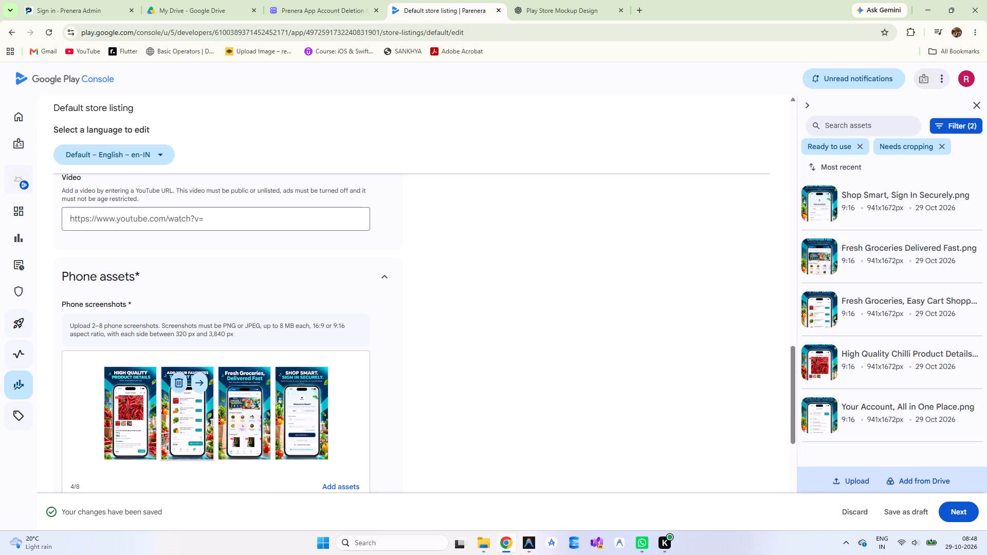
{"action": "left_click", "coordinate": [122, 380]}
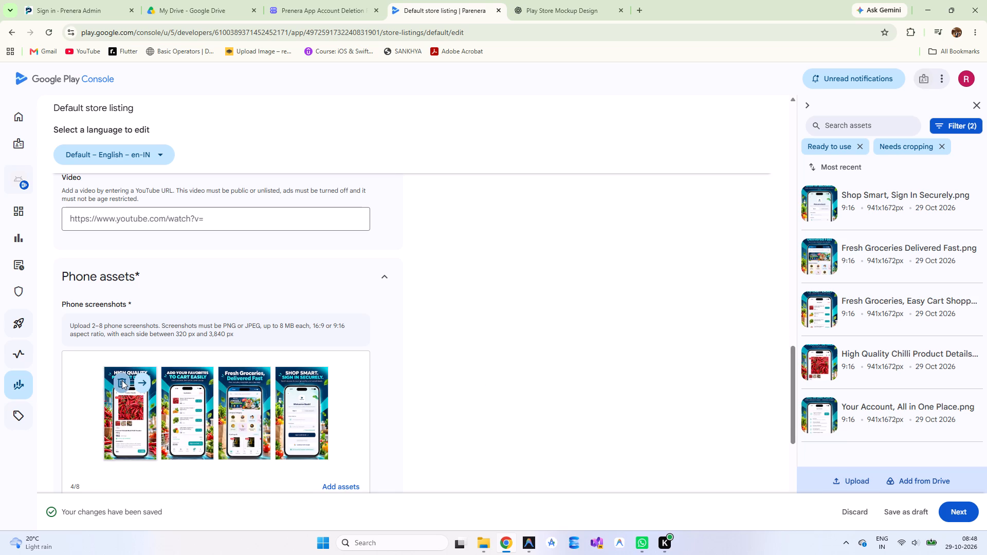
{"action": "left_click", "coordinate": [143, 378]}
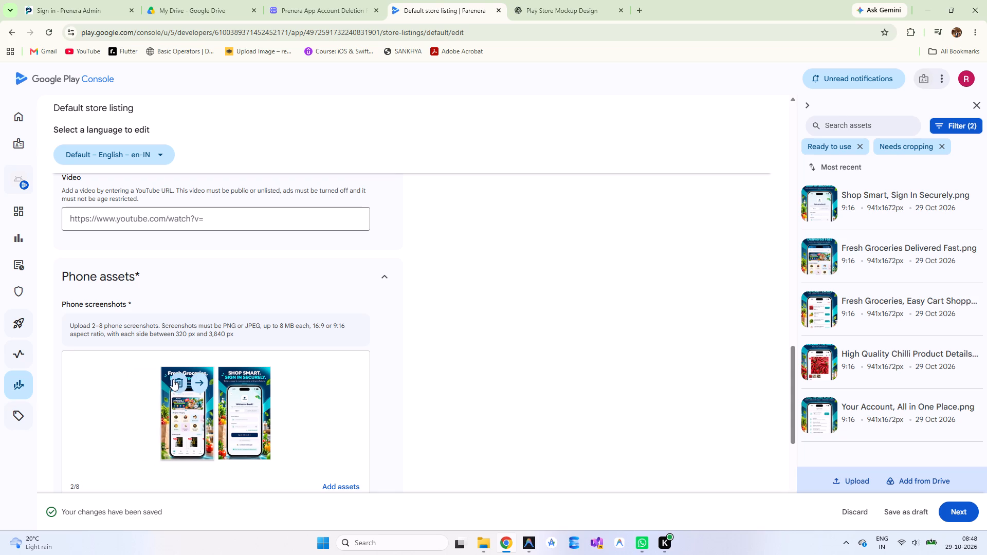
{"action": "left_click", "coordinate": [173, 379]}
{"action": "left_click", "coordinate": [203, 379]}
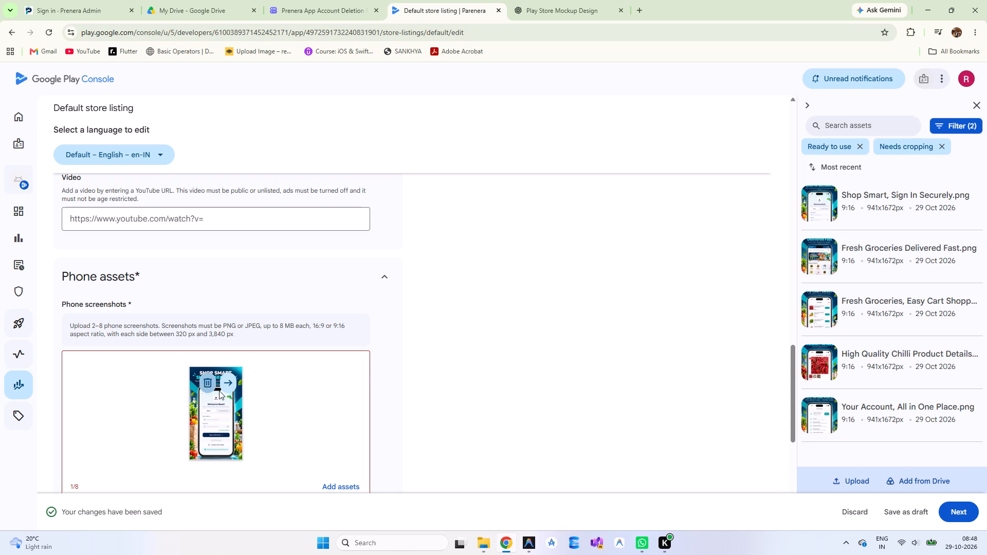
{"action": "left_click", "coordinate": [219, 392]}
From the asset library, add Fresh Groceries Delivered Fast as the first phone screenshot and High Quality Chilli Product Details as the second.
{"action": "left_click", "coordinate": [200, 447]}
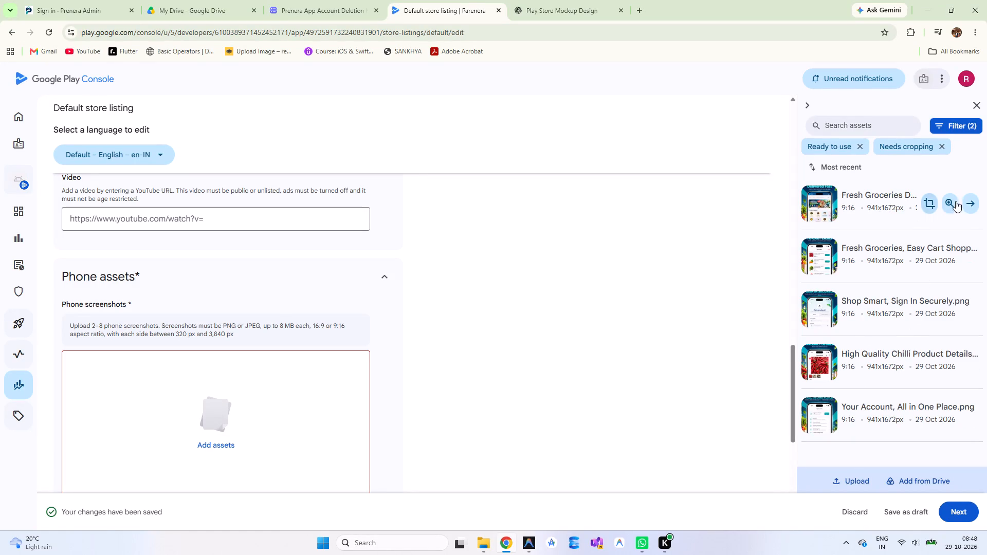
{"action": "left_click", "coordinate": [967, 201]}
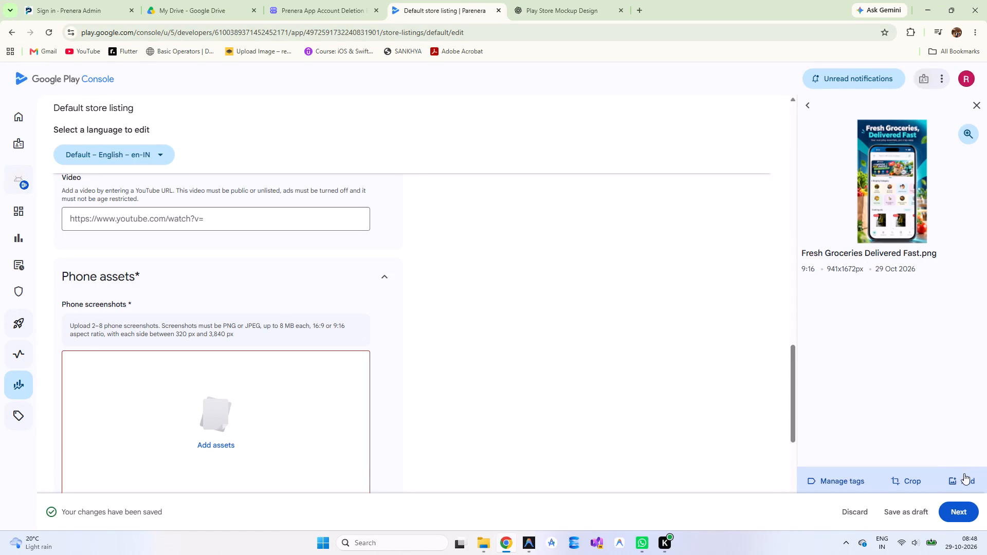
{"action": "left_click", "coordinate": [964, 473]}
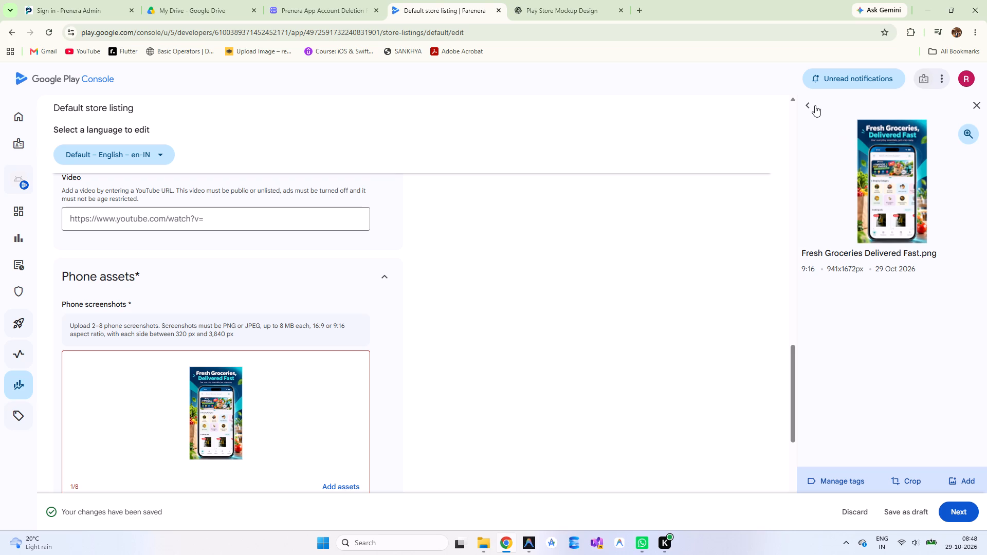
{"action": "left_click", "coordinate": [815, 105]}
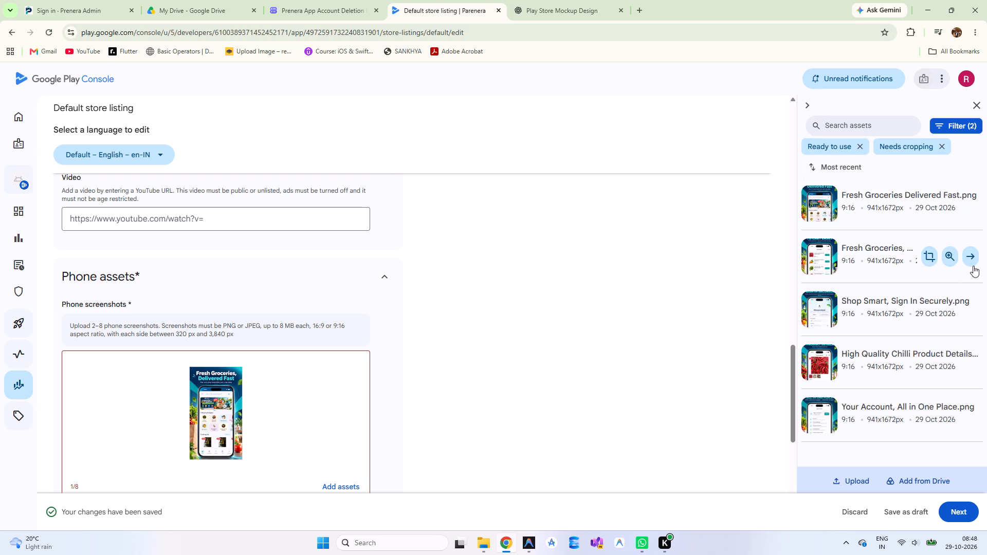
{"action": "left_click", "coordinate": [974, 265]}
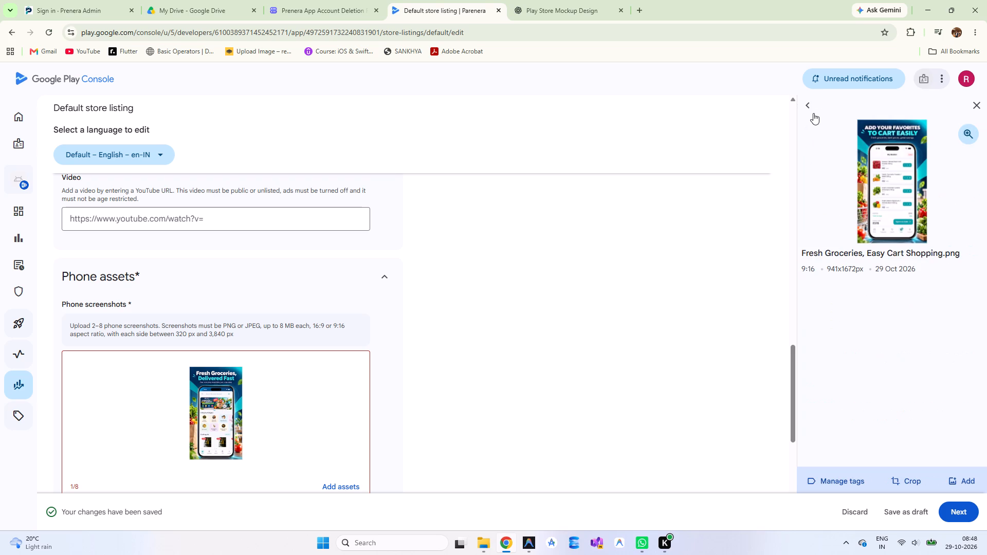
{"action": "left_click", "coordinate": [811, 106]}
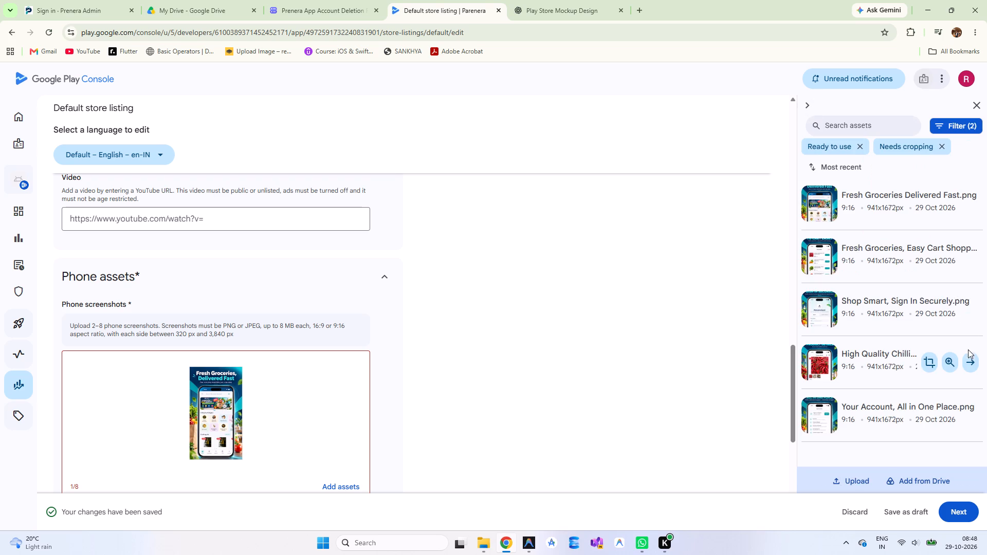
{"action": "left_click", "coordinate": [967, 356]}
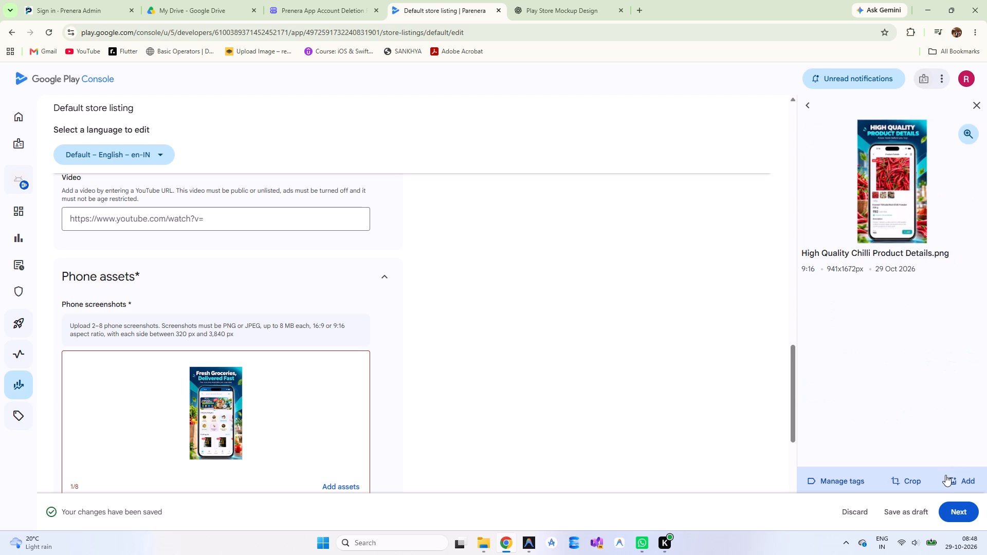
{"action": "left_click", "coordinate": [945, 475]}
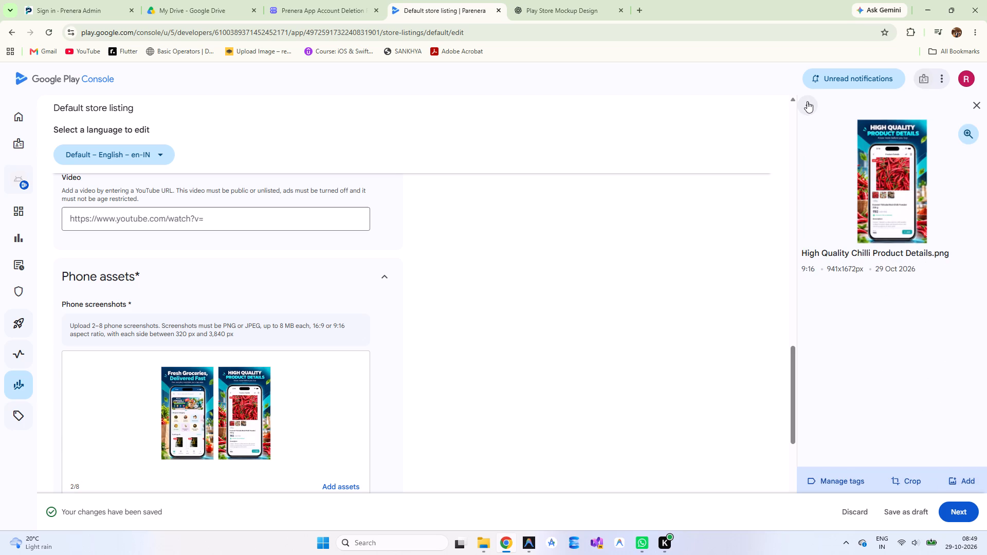
{"action": "left_click", "coordinate": [807, 101]}
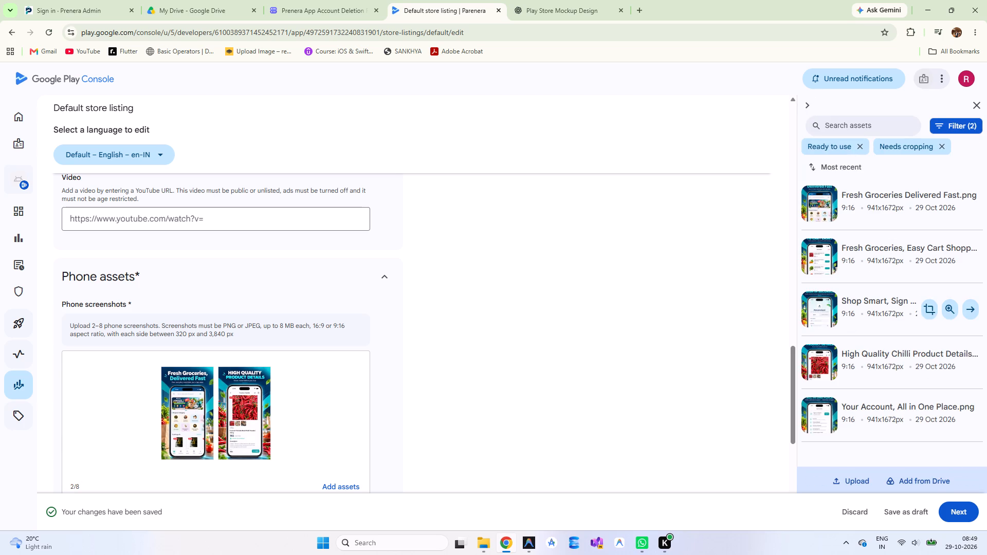
Add Easy Cart Shopping, Shop Smart Sign In Securely and Your Account All in One Place as phone screenshots three to five, then close the asset library.
{"action": "left_click", "coordinate": [862, 265]}
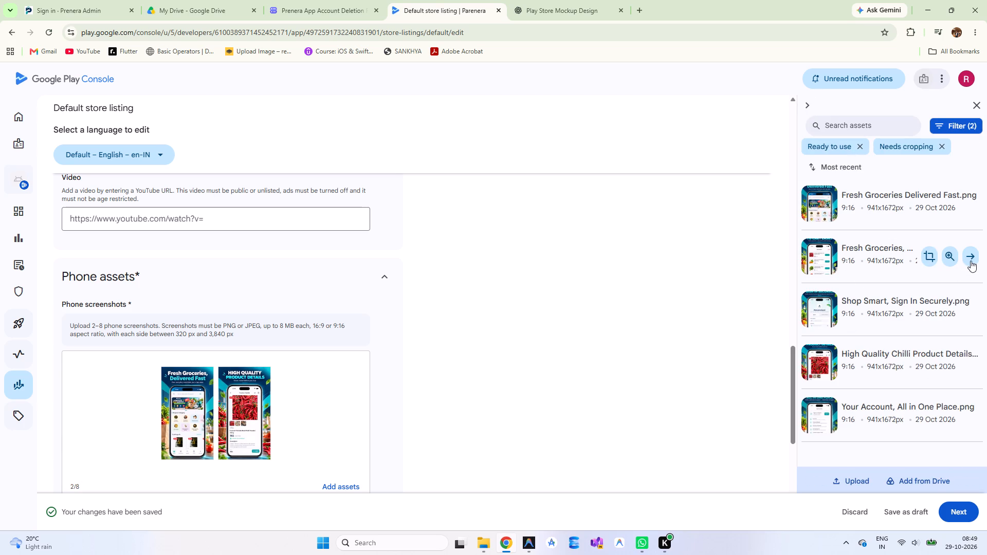
{"action": "left_click", "coordinate": [971, 261]}
{"action": "left_click", "coordinate": [954, 476]}
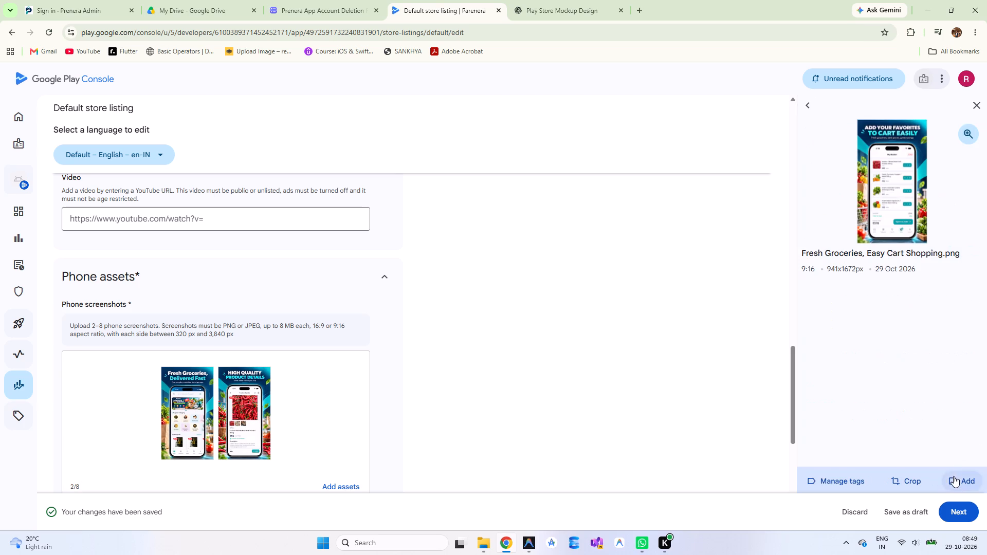
{"action": "left_click", "coordinate": [805, 103]}
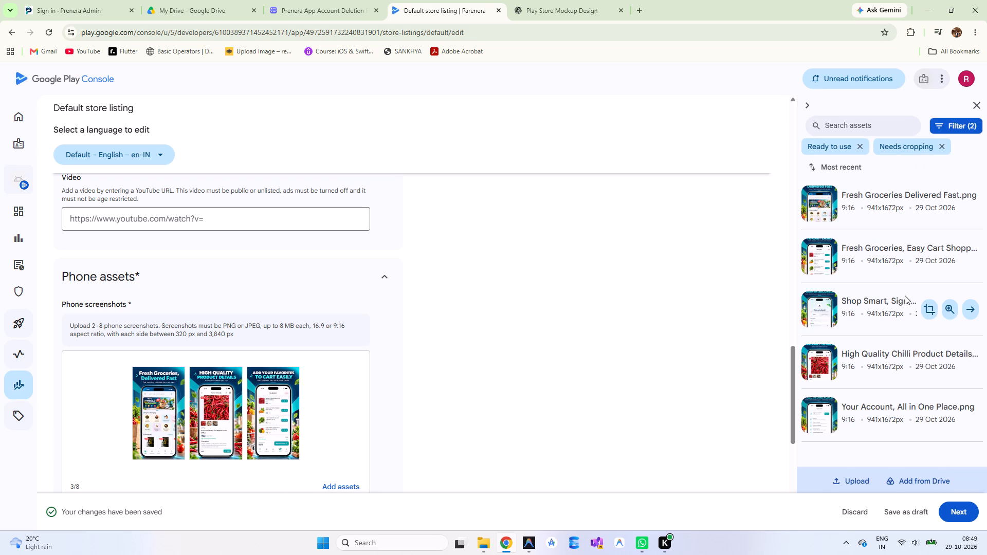
{"action": "left_click", "coordinate": [971, 315]}
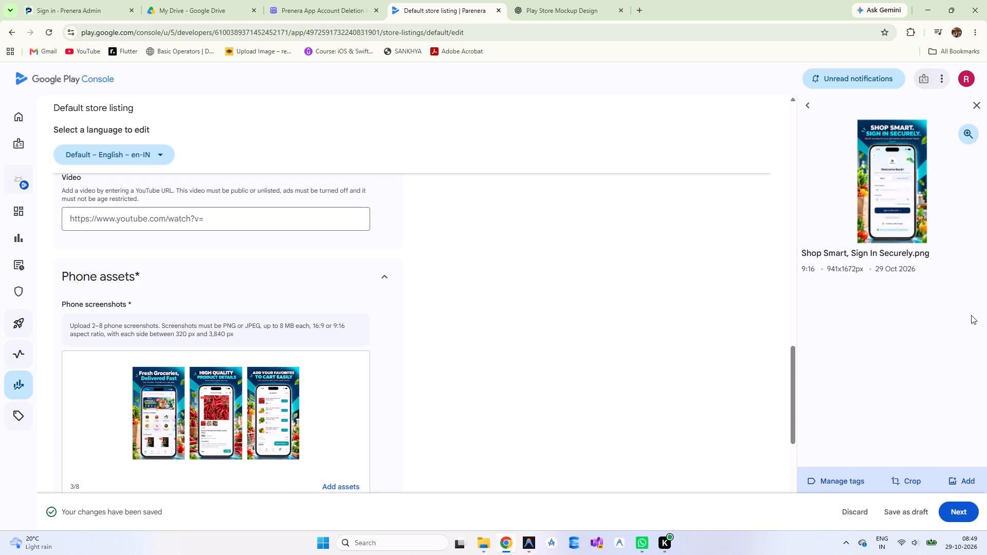
{"action": "left_click", "coordinate": [951, 473]}
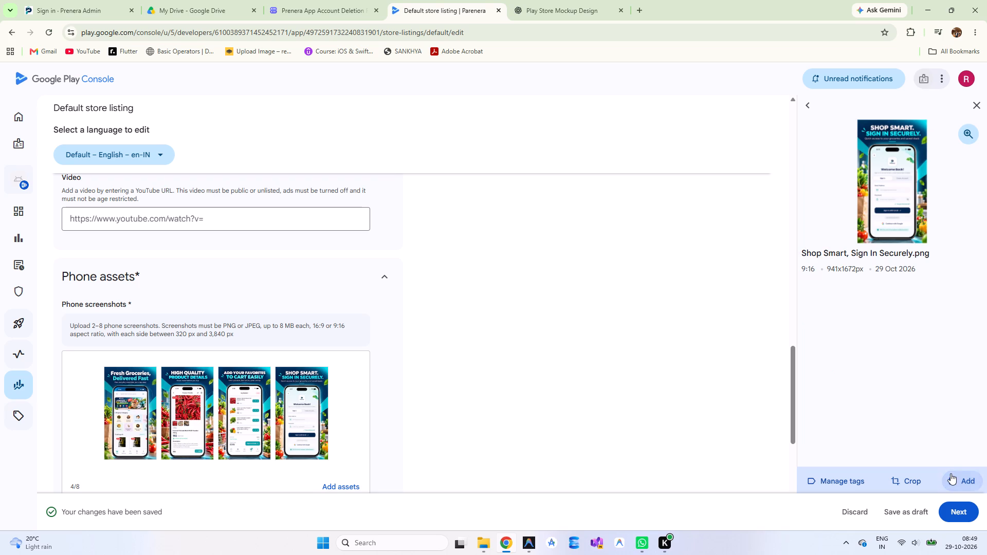
{"action": "left_click", "coordinate": [805, 107]}
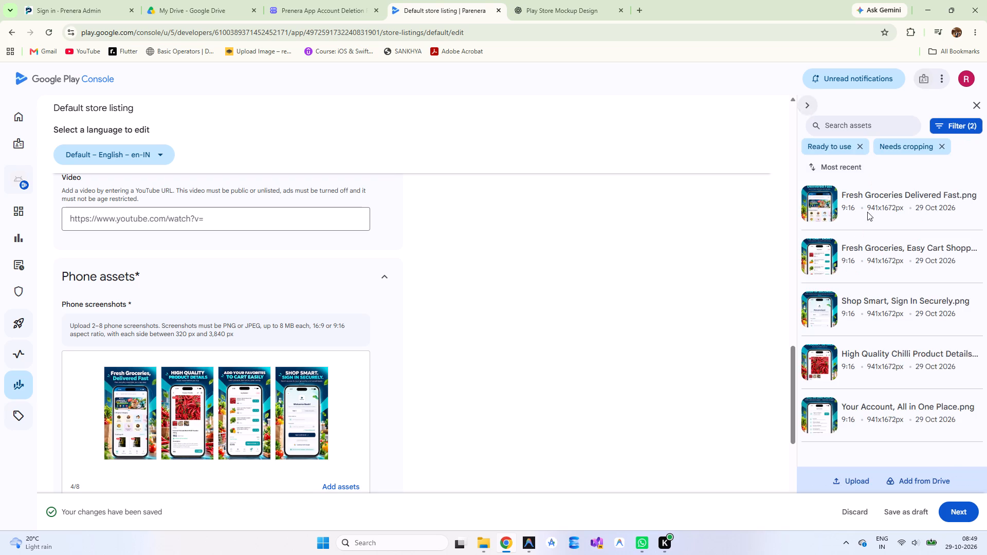
{"action": "left_click", "coordinate": [972, 413]}
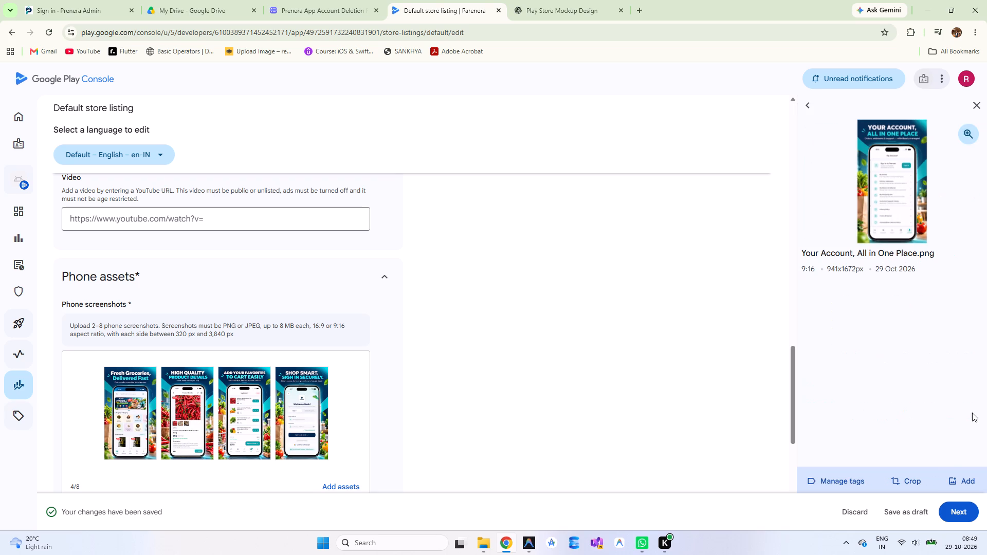
{"action": "left_click", "coordinate": [953, 475]}
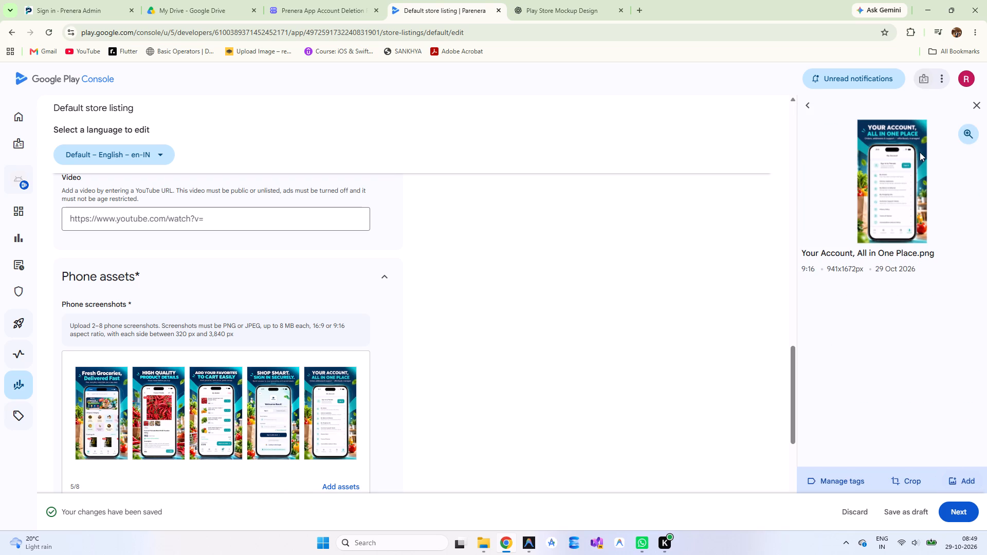
{"action": "left_click", "coordinate": [969, 108]}
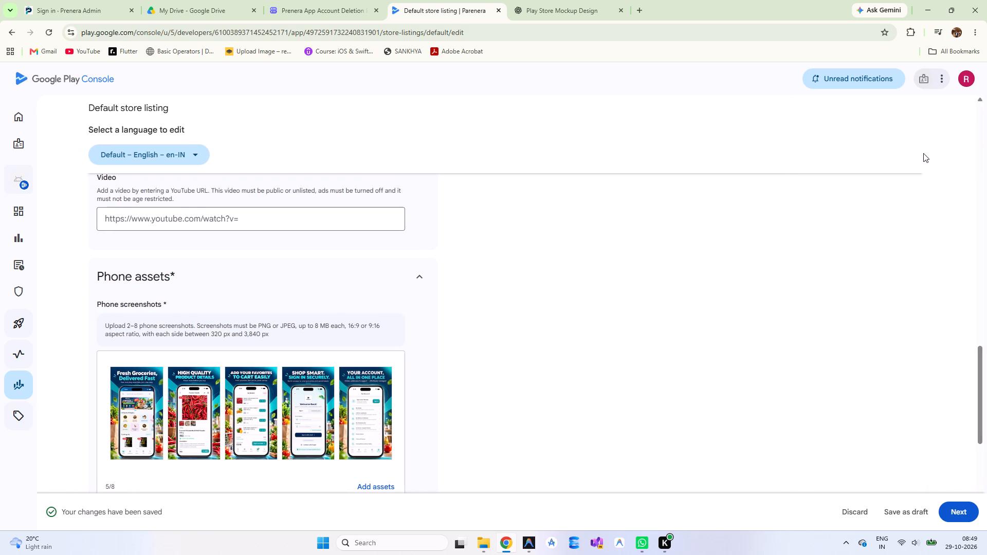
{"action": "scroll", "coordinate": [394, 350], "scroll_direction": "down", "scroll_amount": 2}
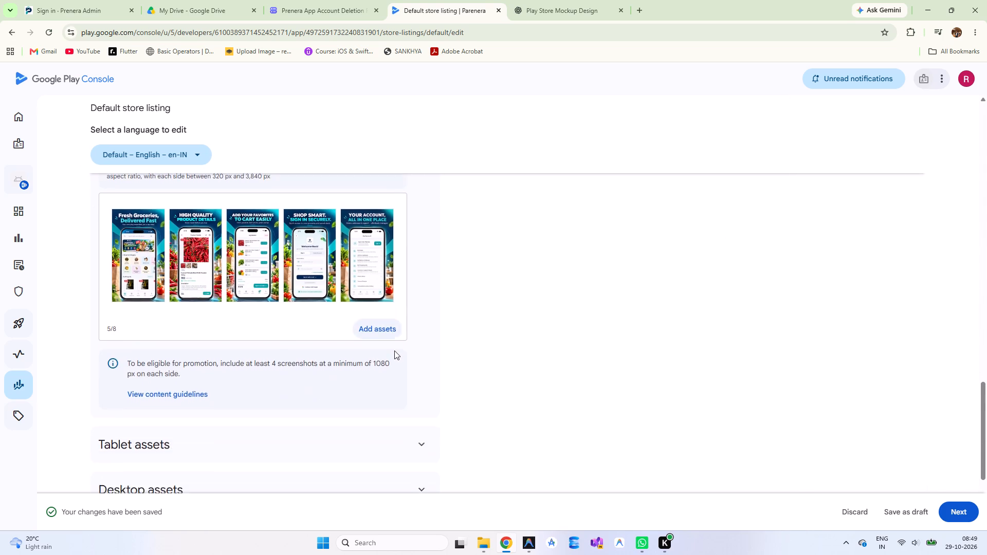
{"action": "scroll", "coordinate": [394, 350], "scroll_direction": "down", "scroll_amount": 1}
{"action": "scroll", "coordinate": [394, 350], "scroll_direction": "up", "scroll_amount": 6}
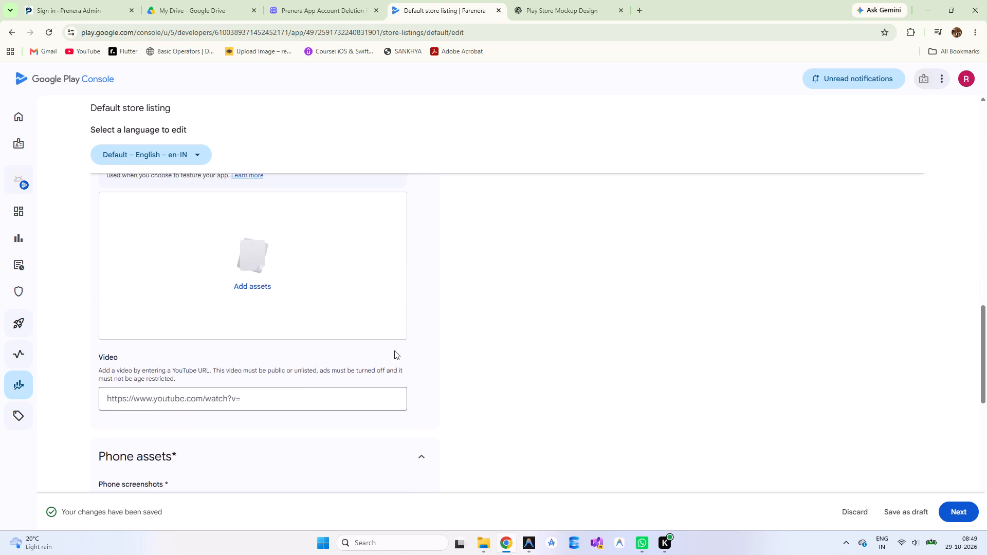
Save the default store listing with its five phone screenshots as a draft.
{"action": "scroll", "coordinate": [394, 350], "scroll_direction": "up", "scroll_amount": 2}
{"action": "scroll", "coordinate": [394, 350], "scroll_direction": "down", "scroll_amount": 1}
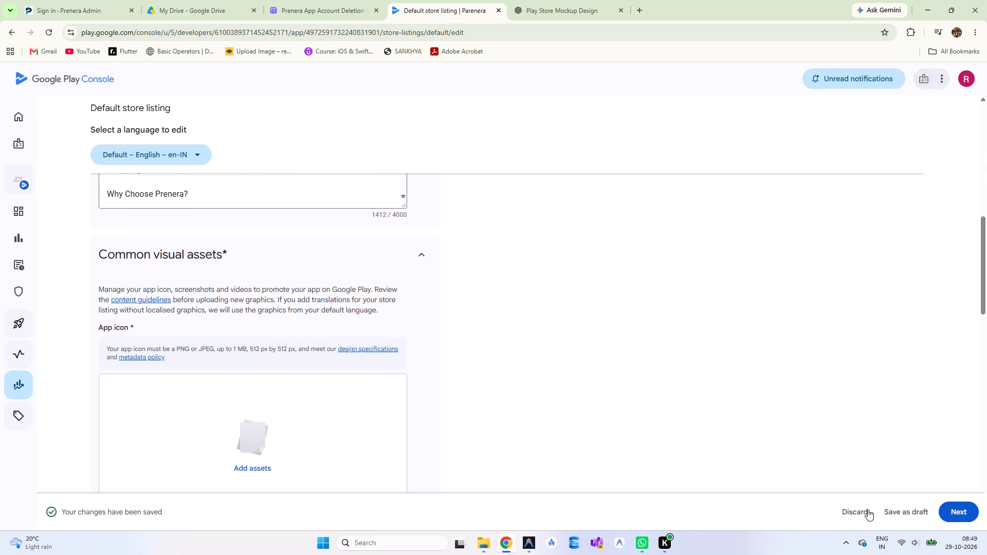
{"action": "left_click", "coordinate": [900, 512]}
Expand the Tablet assets section of the default store listing to reach its screenshot areas.
{"action": "scroll", "coordinate": [596, 379], "scroll_direction": "down", "scroll_amount": 4}
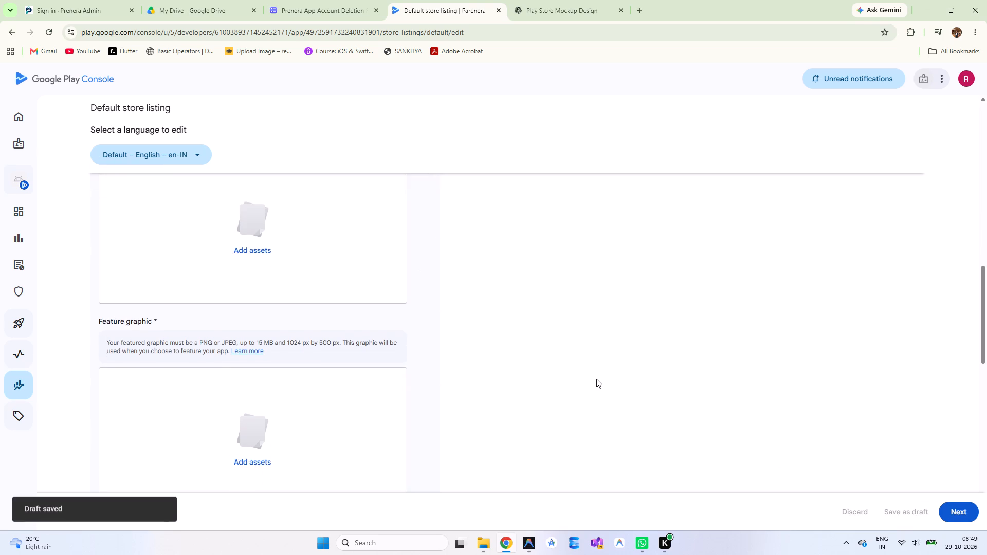
{"action": "scroll", "coordinate": [596, 379], "scroll_direction": "up", "scroll_amount": 4}
{"action": "scroll", "coordinate": [596, 379], "scroll_direction": "down", "scroll_amount": 7}
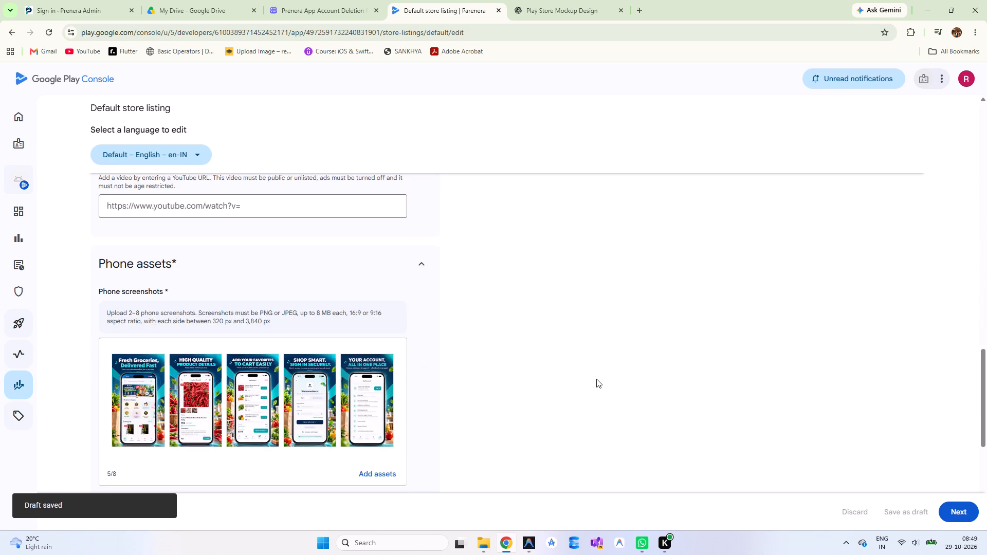
{"action": "scroll", "coordinate": [596, 379], "scroll_direction": "down", "scroll_amount": 1}
{"action": "scroll", "coordinate": [596, 379], "scroll_direction": "up", "scroll_amount": 2}
{"action": "scroll", "coordinate": [596, 379], "scroll_direction": "down", "scroll_amount": 1}
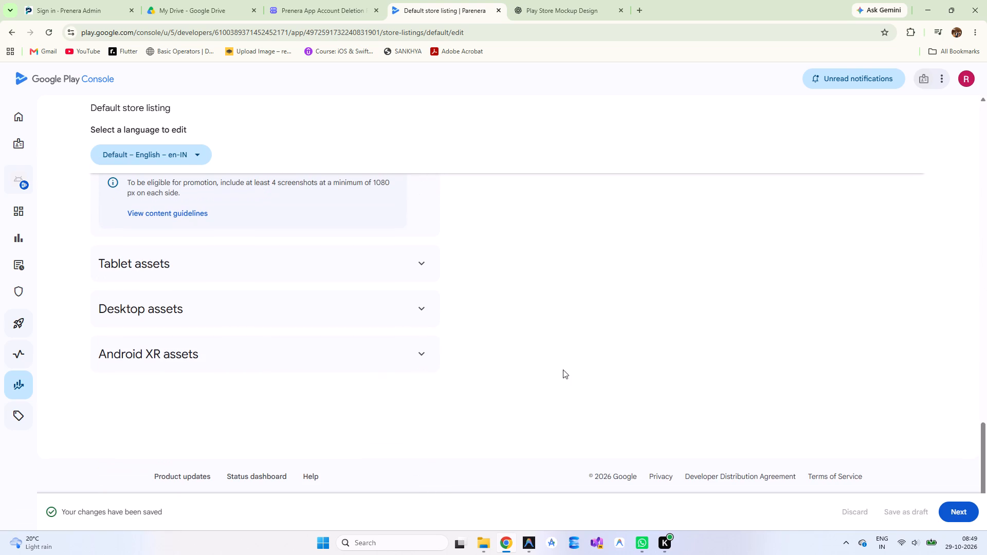
{"action": "left_click", "coordinate": [384, 262]}
{"action": "left_click", "coordinate": [425, 261]}
{"action": "scroll", "coordinate": [425, 261], "scroll_direction": "down", "scroll_amount": 1}
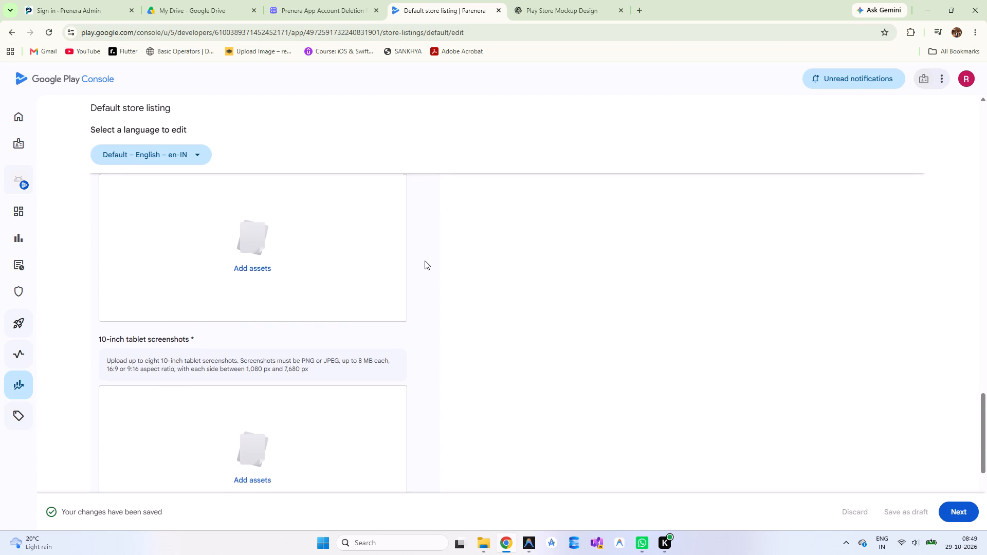
{"action": "scroll", "coordinate": [425, 261], "scroll_direction": "down", "scroll_amount": 1}
Add Fresh Groceries Delivered Fast and High Quality Chilli Product Details to the tablet screenshots above the 10-inch ones, then close the asset library.
{"action": "left_click", "coordinate": [248, 218]}
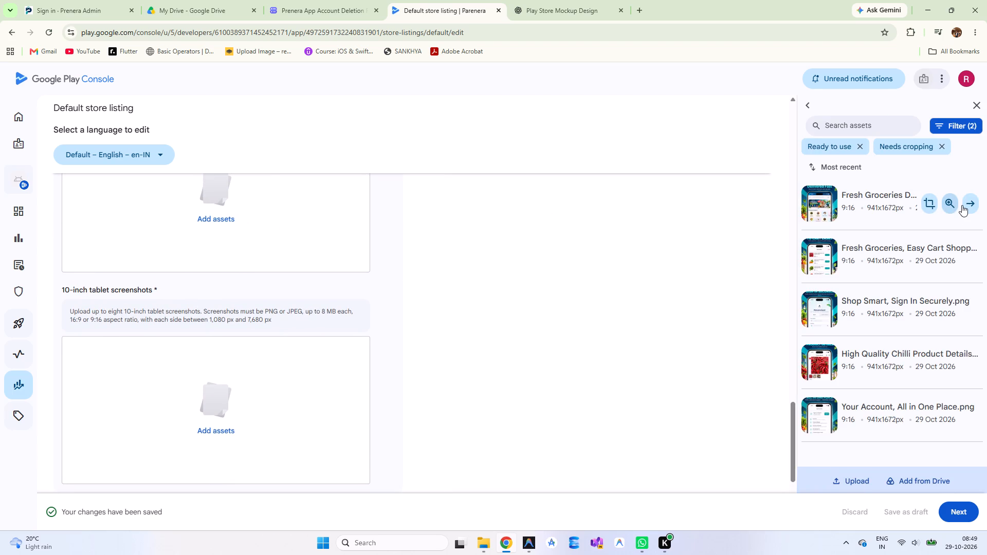
{"action": "left_click", "coordinate": [962, 205]}
{"action": "left_click", "coordinate": [953, 471]}
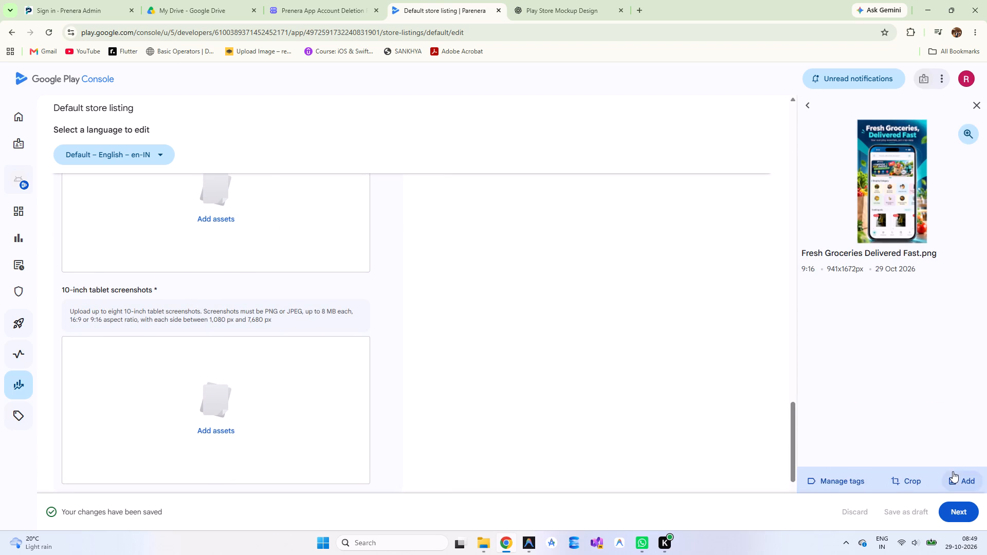
{"action": "left_click", "coordinate": [810, 106]}
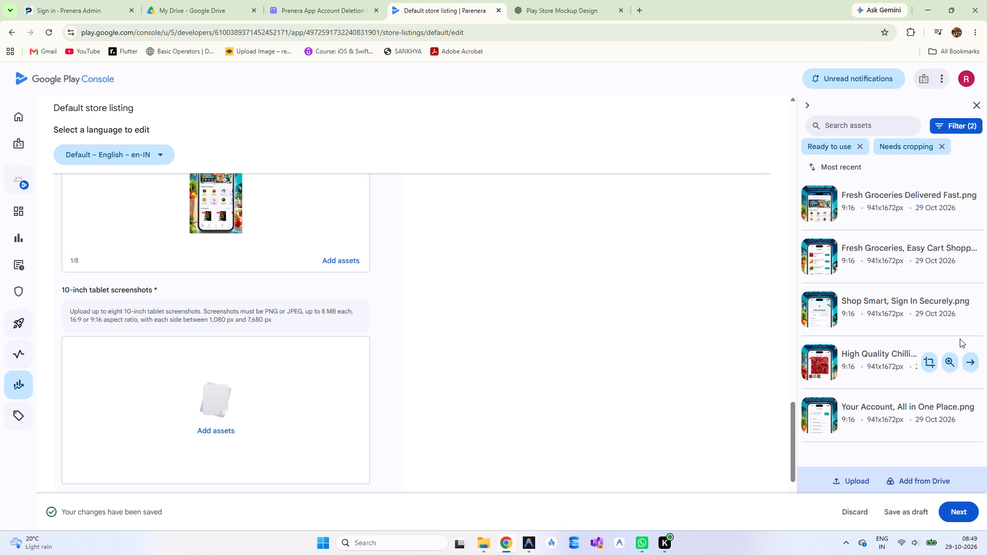
{"action": "left_click", "coordinate": [976, 365]}
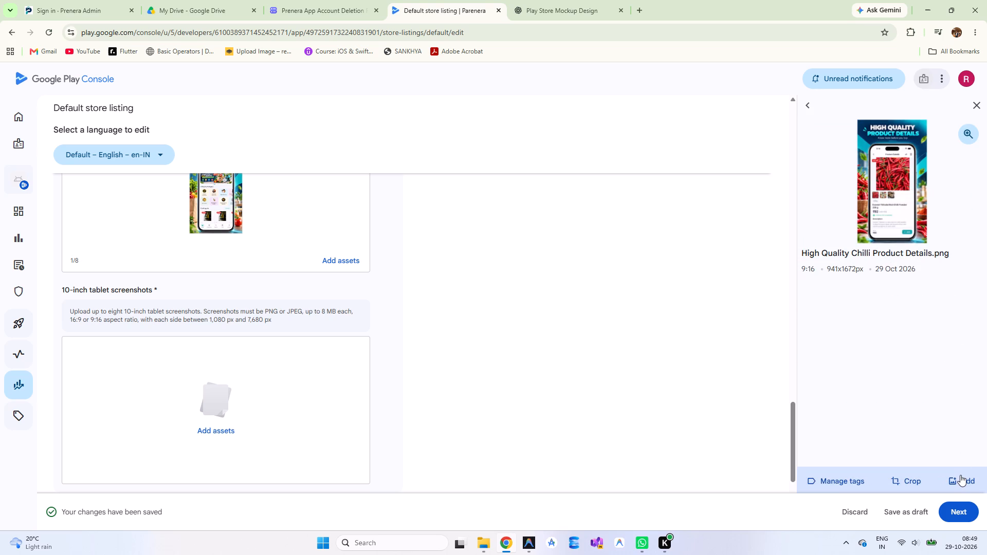
{"action": "left_click", "coordinate": [960, 475]}
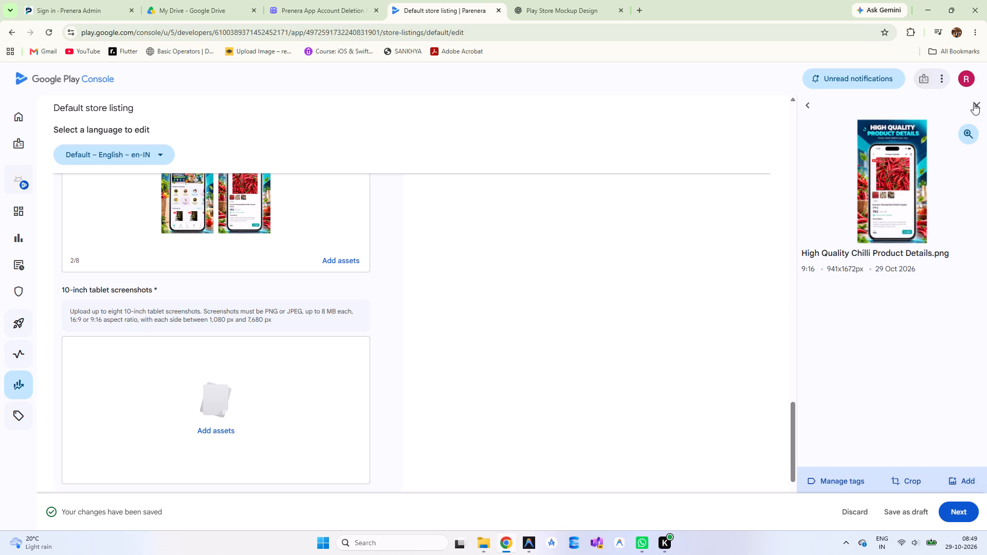
{"action": "left_click", "coordinate": [974, 103]}
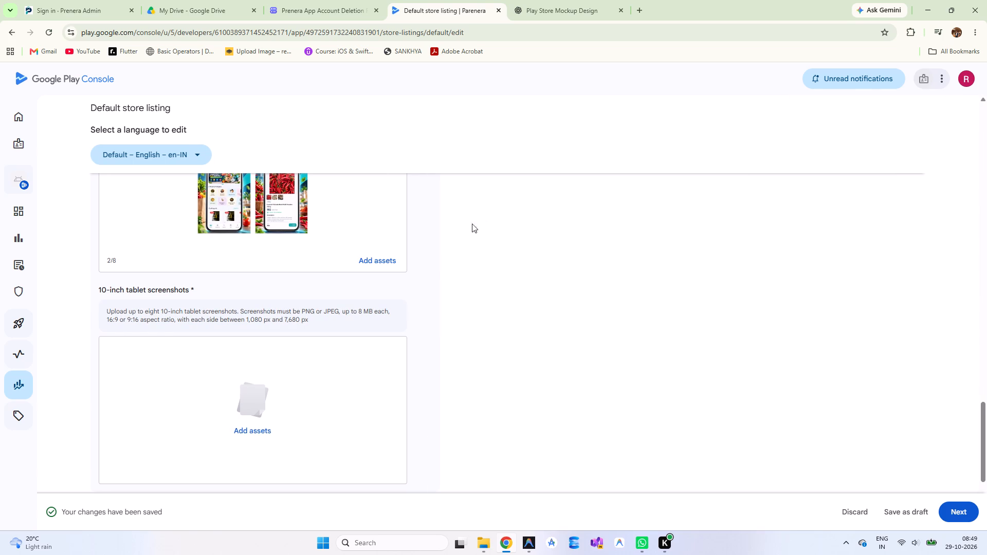
Add Easy Cart Shopping, Shop Smart Sign In Securely and Your Account All in One Place as screenshots three to five in the same tablet section.
{"action": "left_click", "coordinate": [367, 228]}
{"action": "left_click", "coordinate": [367, 257]}
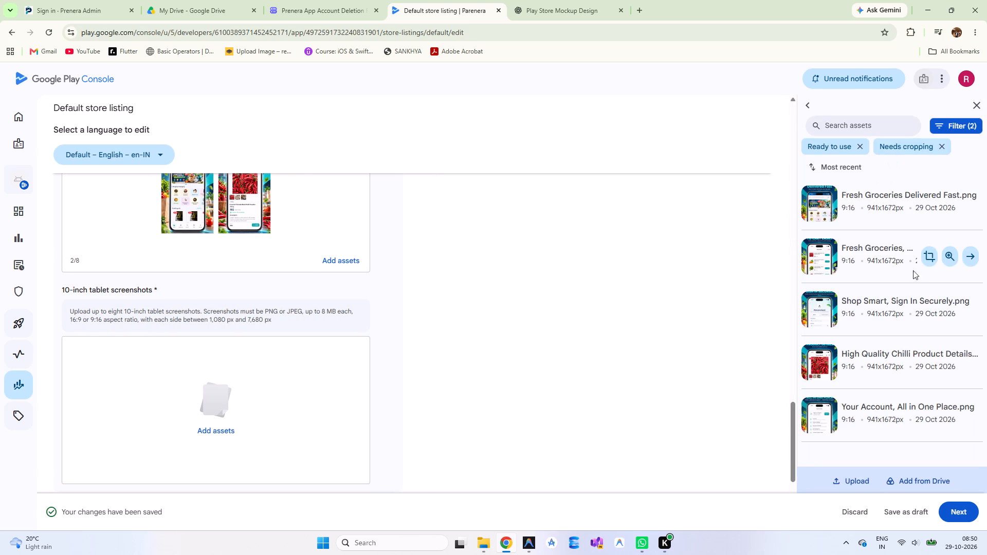
{"action": "left_click", "coordinate": [968, 259]}
{"action": "left_click", "coordinate": [947, 481]}
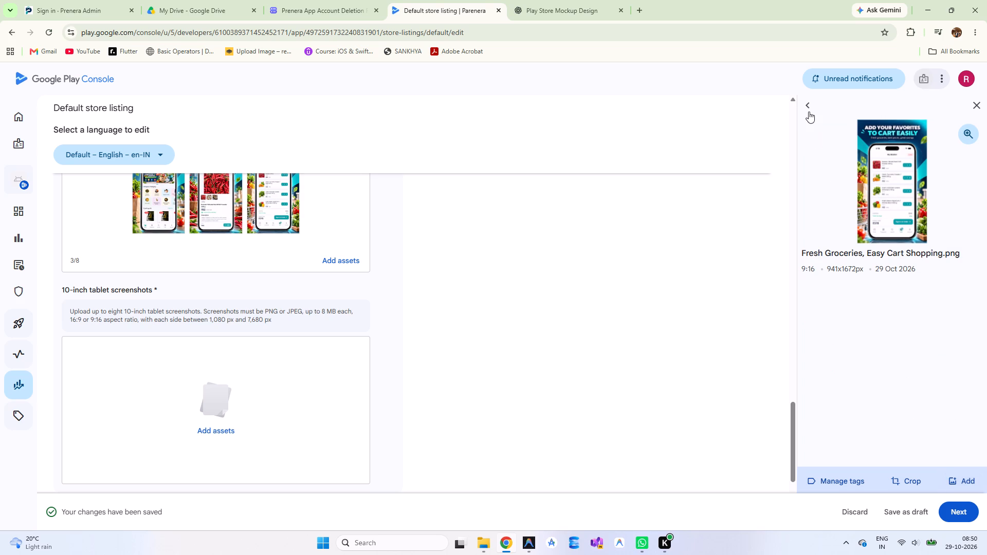
{"action": "left_click", "coordinate": [809, 112]}
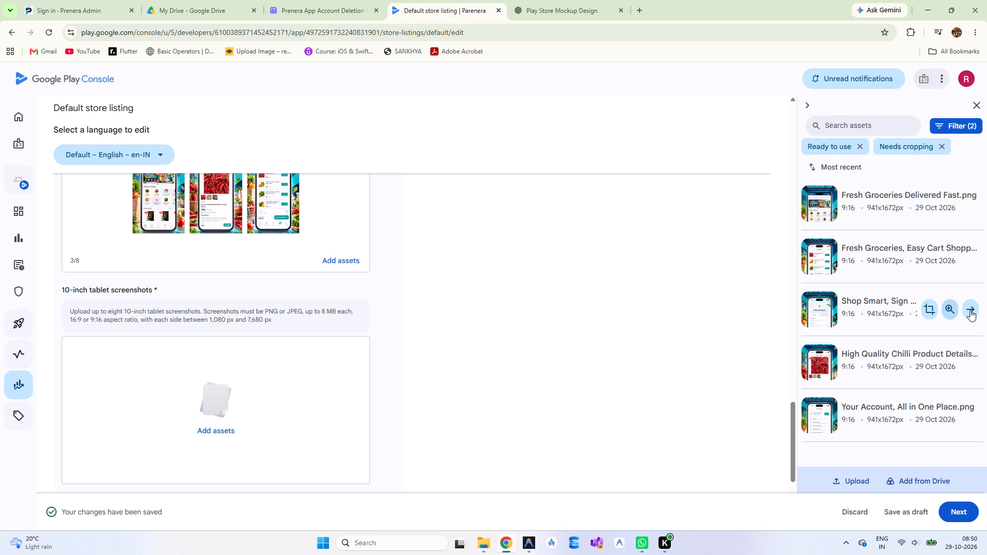
{"action": "left_click", "coordinate": [970, 310]}
{"action": "left_click", "coordinate": [949, 472]}
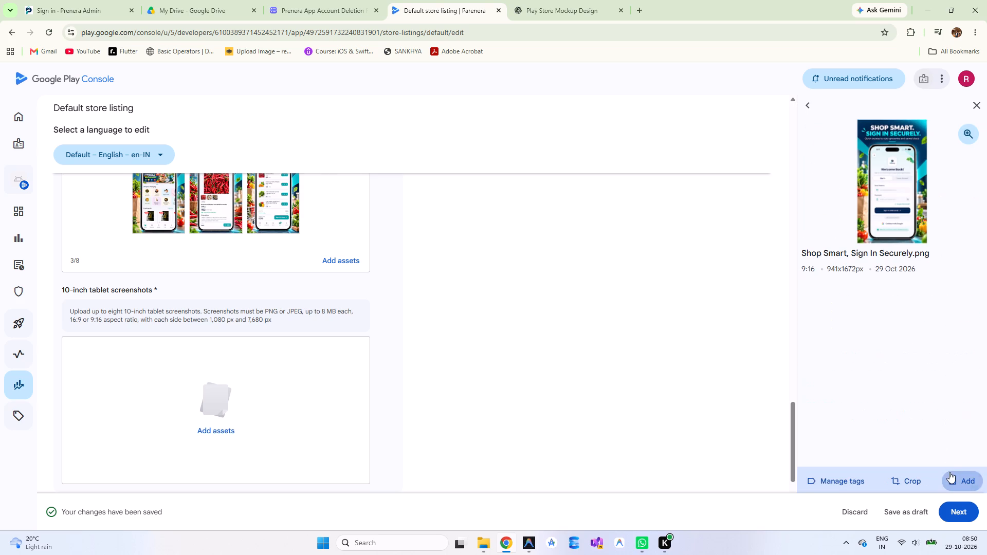
{"action": "left_click", "coordinate": [810, 114]}
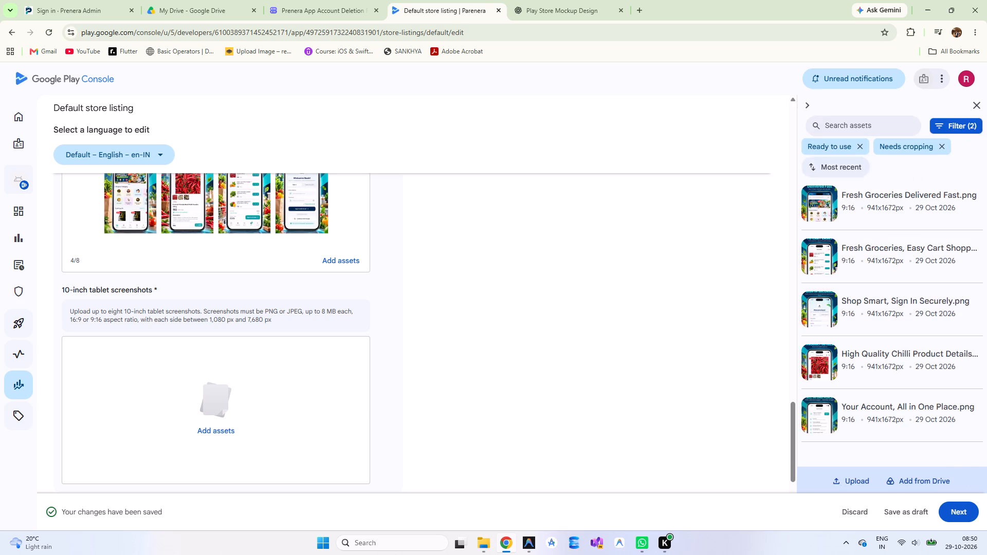
{"action": "left_click", "coordinate": [971, 414]}
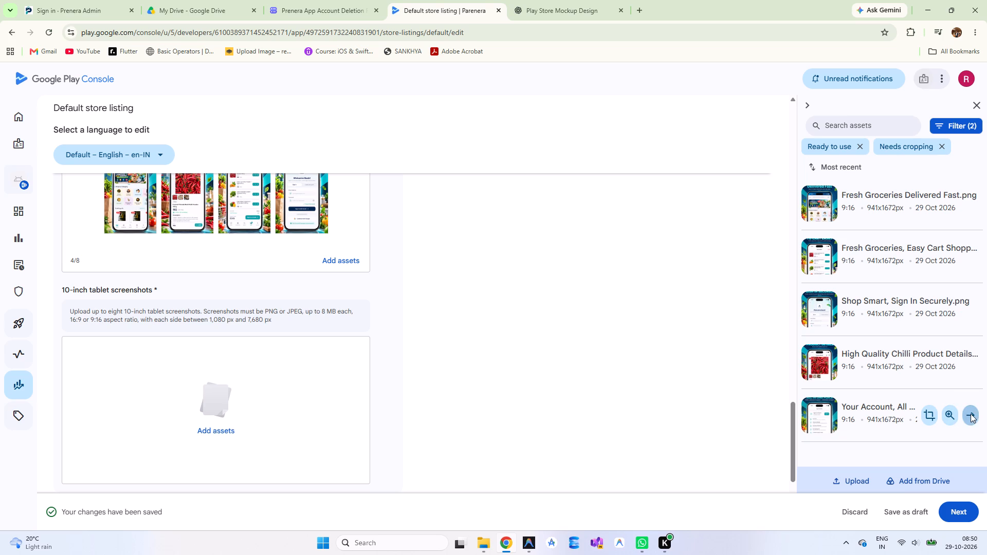
{"action": "left_click", "coordinate": [957, 476]}
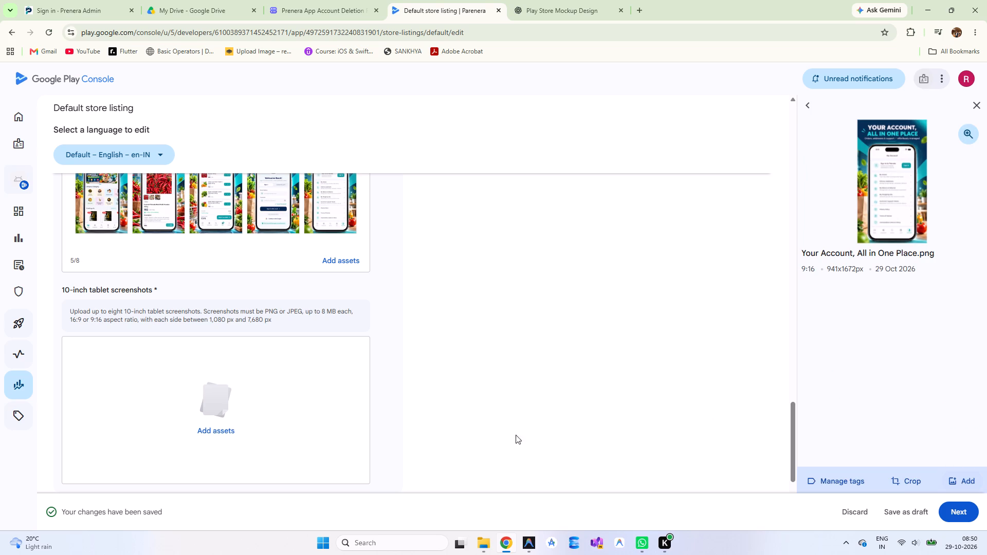
Check the asset library for images usable as 10-inch tablet screenshots.
{"action": "left_click", "coordinate": [228, 433]}
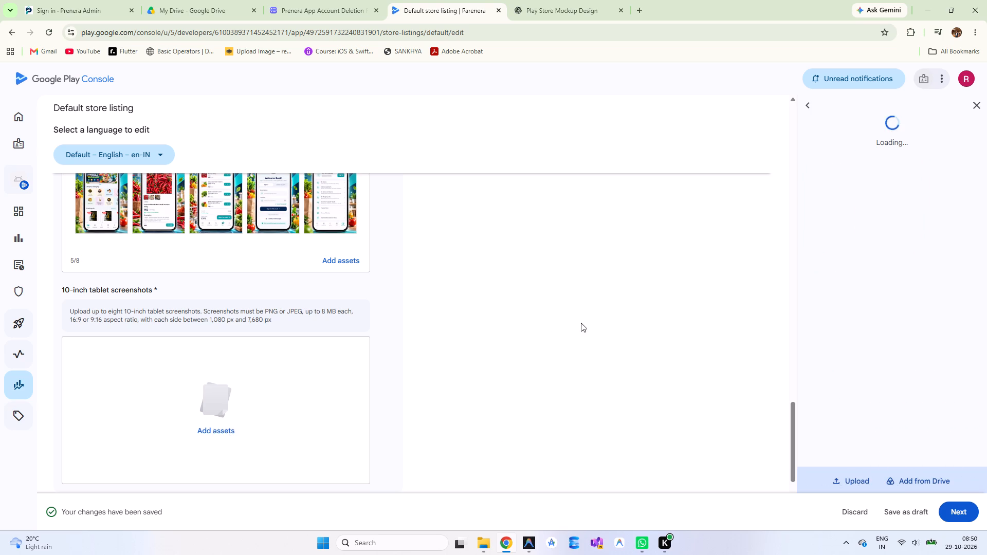
Save the store listing with the added tablet screenshots as a draft.
{"action": "left_click", "coordinate": [885, 506]}
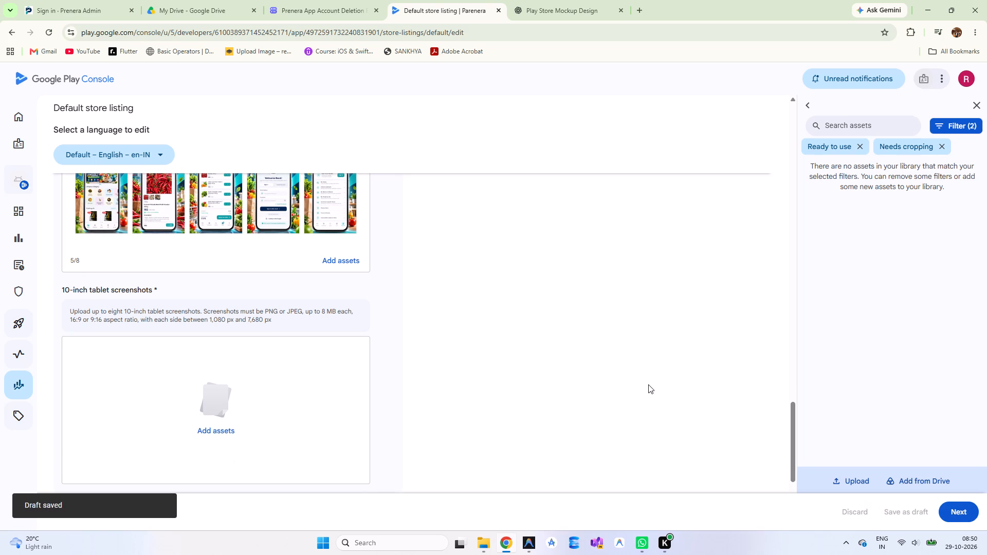
Go back over the visual asset sections above the tablet assets, including the phone screenshots.
{"action": "scroll", "coordinate": [648, 384], "scroll_direction": "up", "scroll_amount": 7}
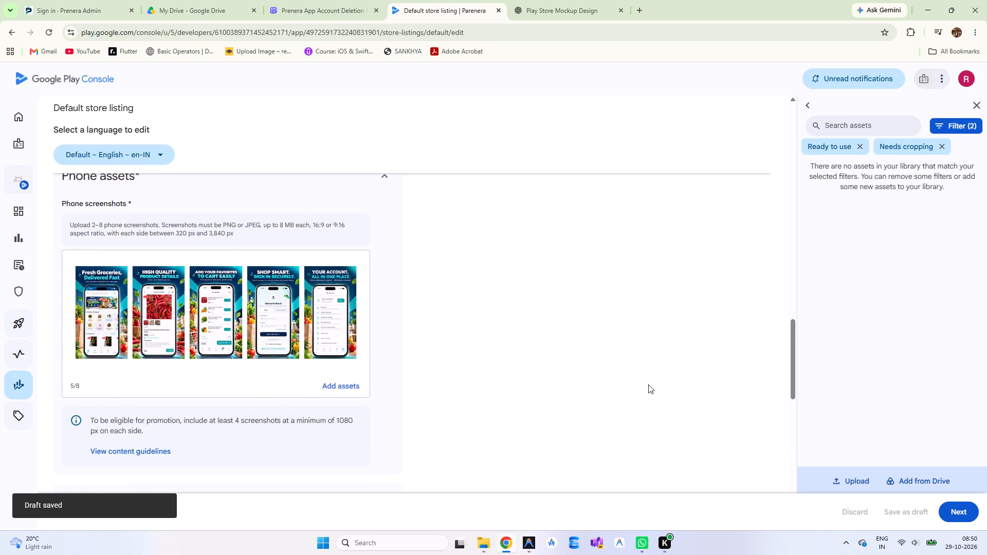
{"action": "scroll", "coordinate": [648, 384], "scroll_direction": "up", "scroll_amount": 1}
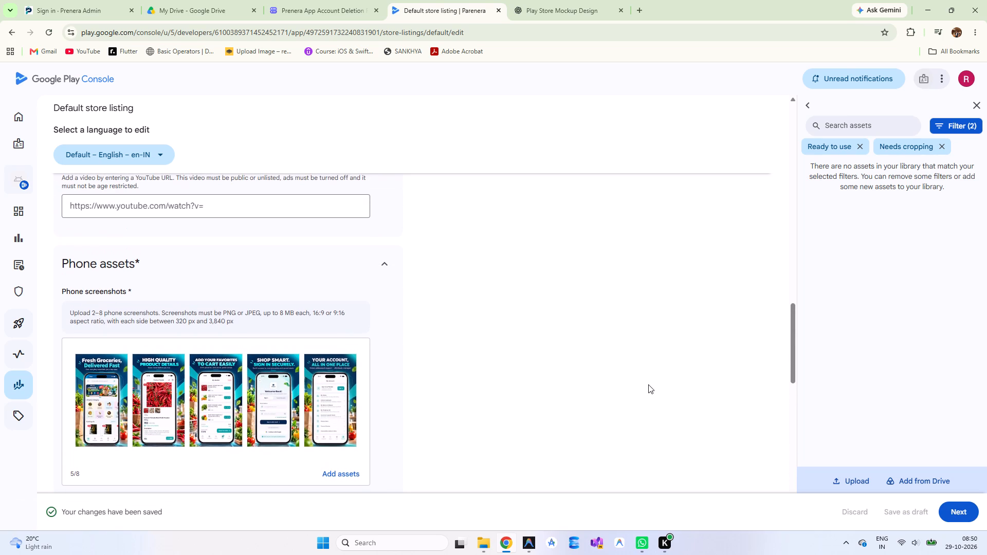
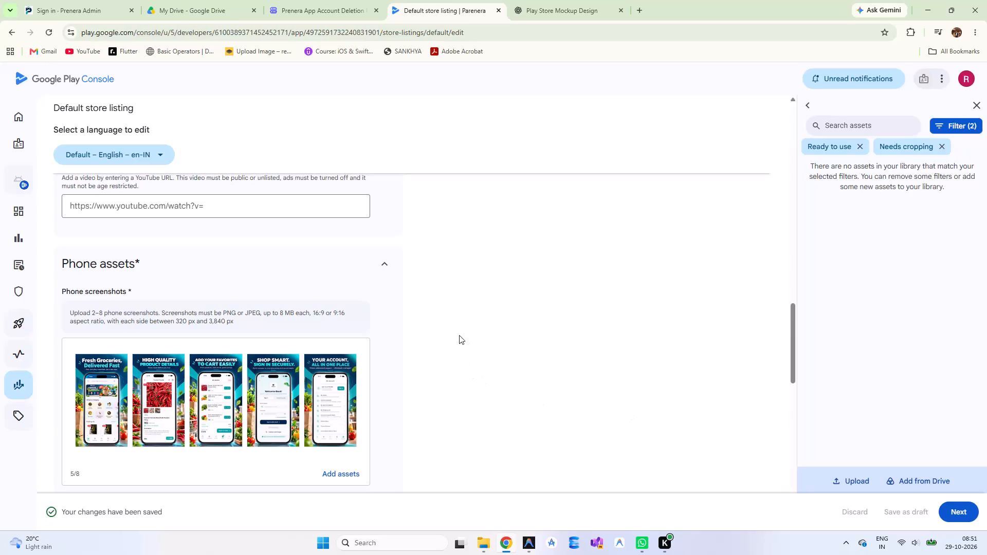
Review the store listing's tablet, phone and common visual asset sections, including the app icon and feature graphic requirements.
{"action": "scroll", "coordinate": [459, 335], "scroll_direction": "down", "scroll_amount": 3}
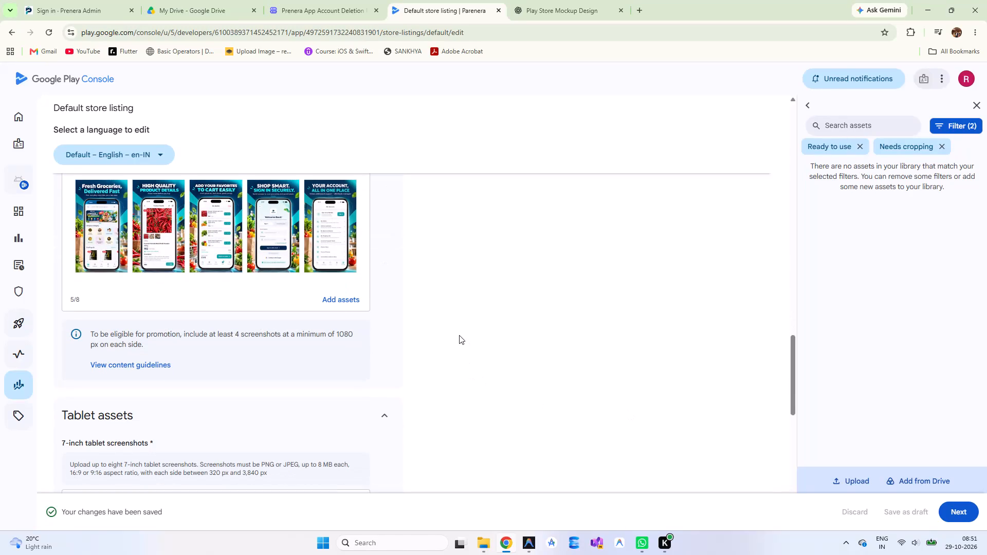
{"action": "scroll", "coordinate": [459, 335], "scroll_direction": "down", "scroll_amount": 4}
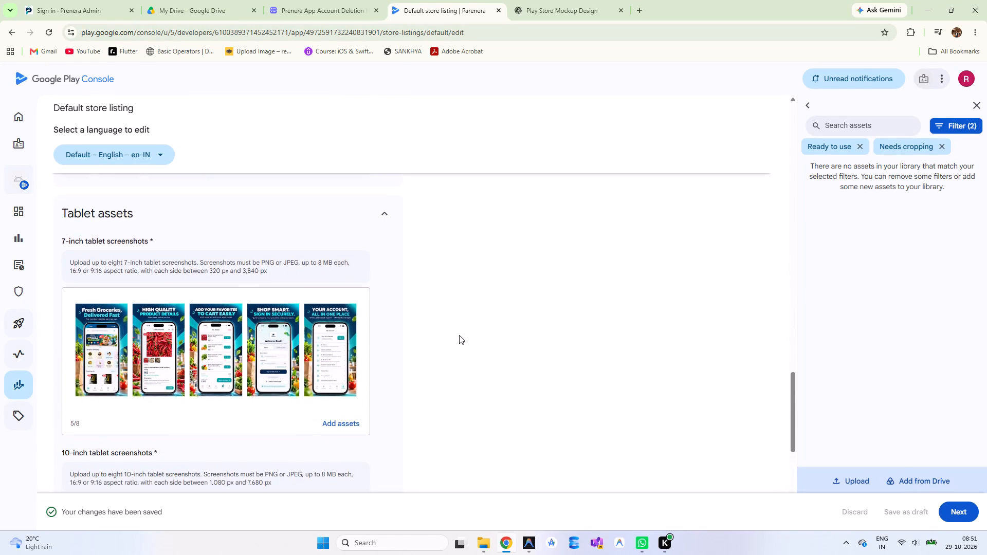
{"action": "scroll", "coordinate": [459, 335], "scroll_direction": "down", "scroll_amount": 3}
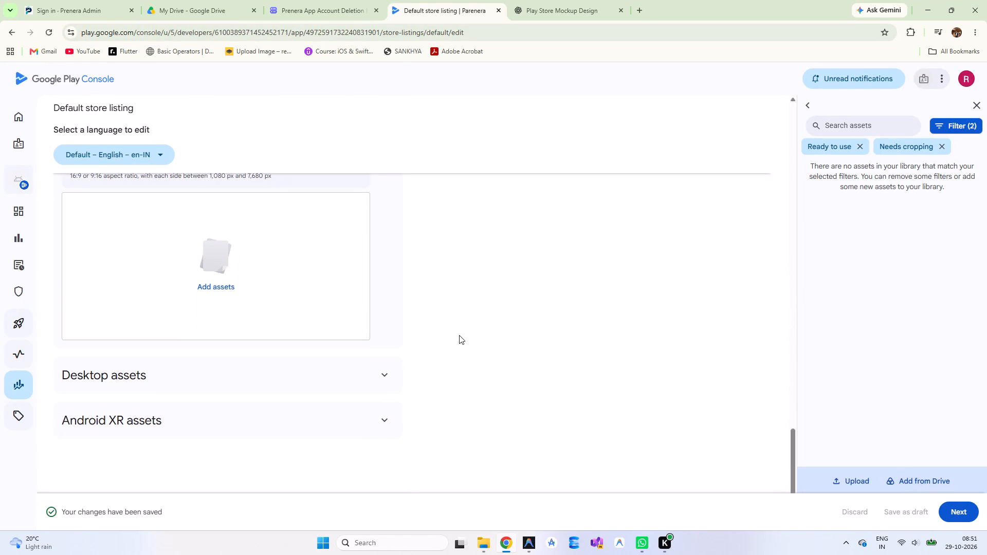
{"action": "scroll", "coordinate": [459, 335], "scroll_direction": "down", "scroll_amount": 2}
{"action": "scroll", "coordinate": [459, 335], "scroll_direction": "up", "scroll_amount": 9}
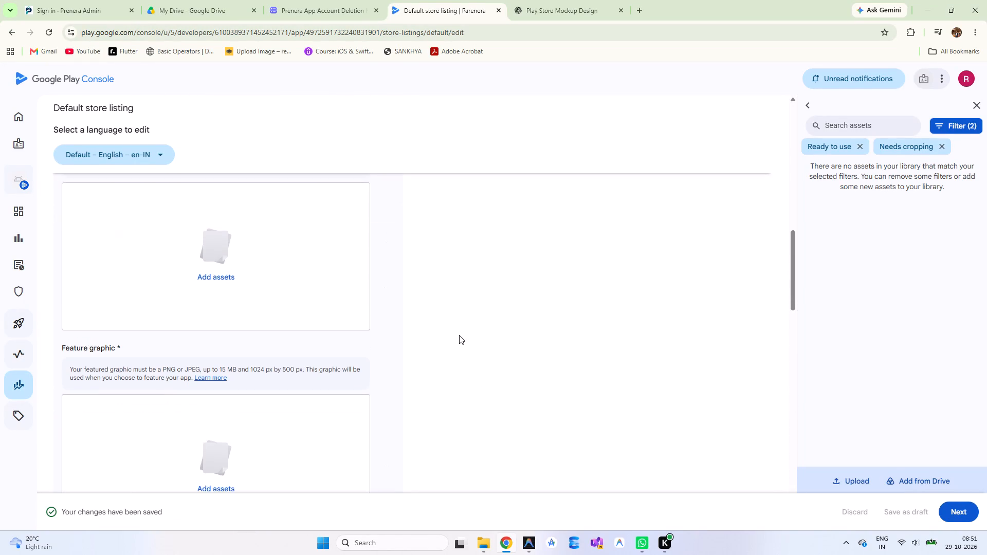
{"action": "scroll", "coordinate": [459, 335], "scroll_direction": "down", "scroll_amount": 1}
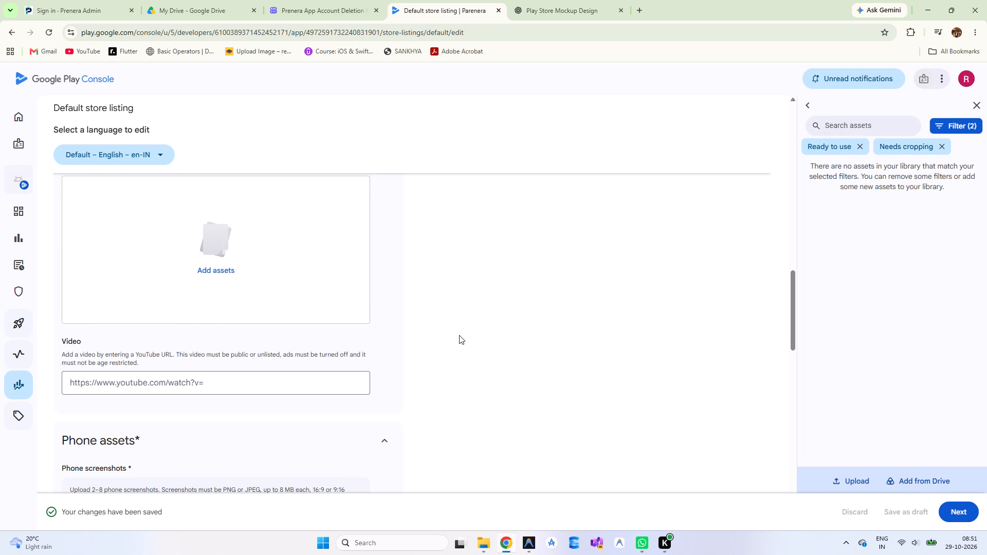
{"action": "scroll", "coordinate": [459, 335], "scroll_direction": "up", "scroll_amount": 1}
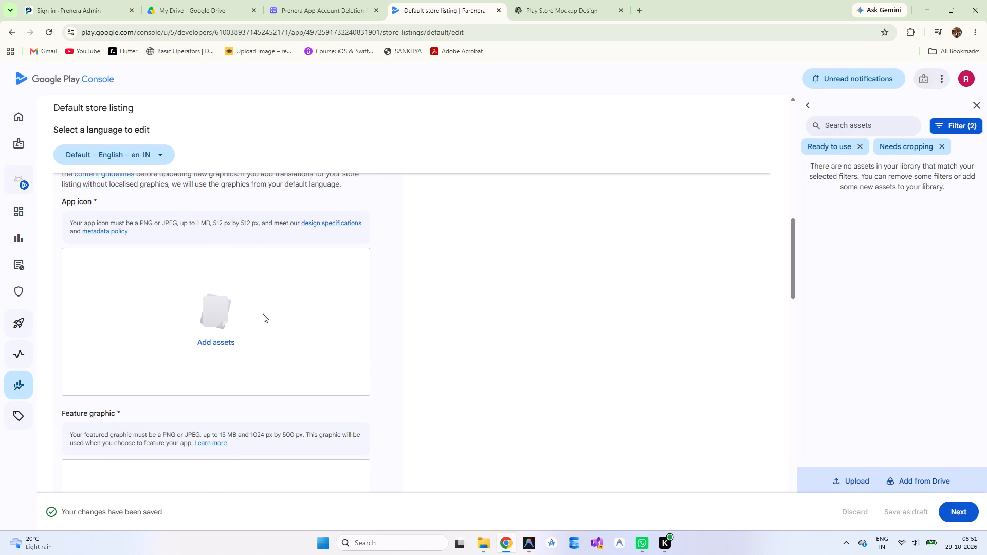
{"action": "scroll", "coordinate": [263, 313], "scroll_direction": "up", "scroll_amount": 1}
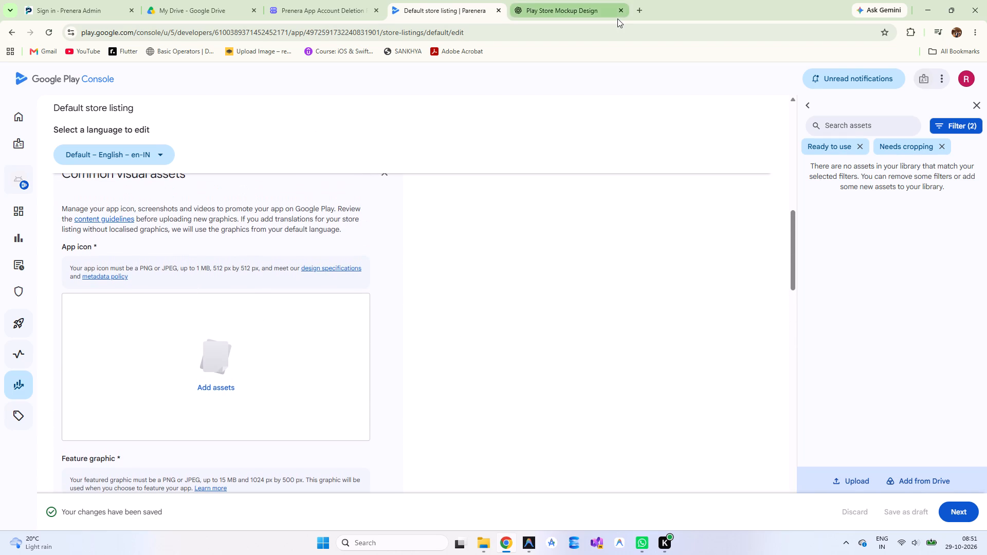
Open Canva in a new browser tab and dismiss the pop-up covering its home page.
{"action": "left_click", "coordinate": [643, 9]}
{"action": "type", "text": "canva"}
{"action": "key", "text": "Return"}
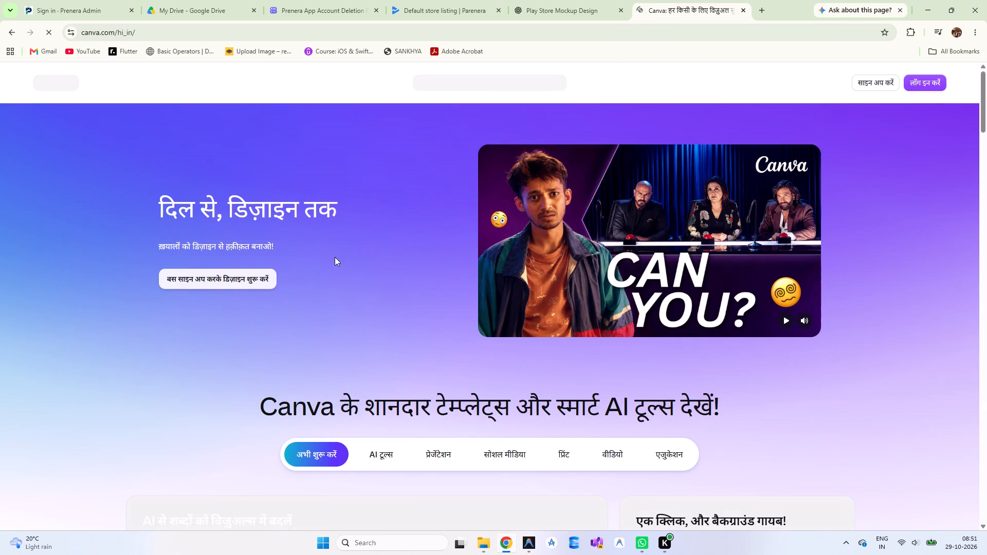
{"action": "scroll", "coordinate": [632, 397], "scroll_direction": "down", "scroll_amount": 6}
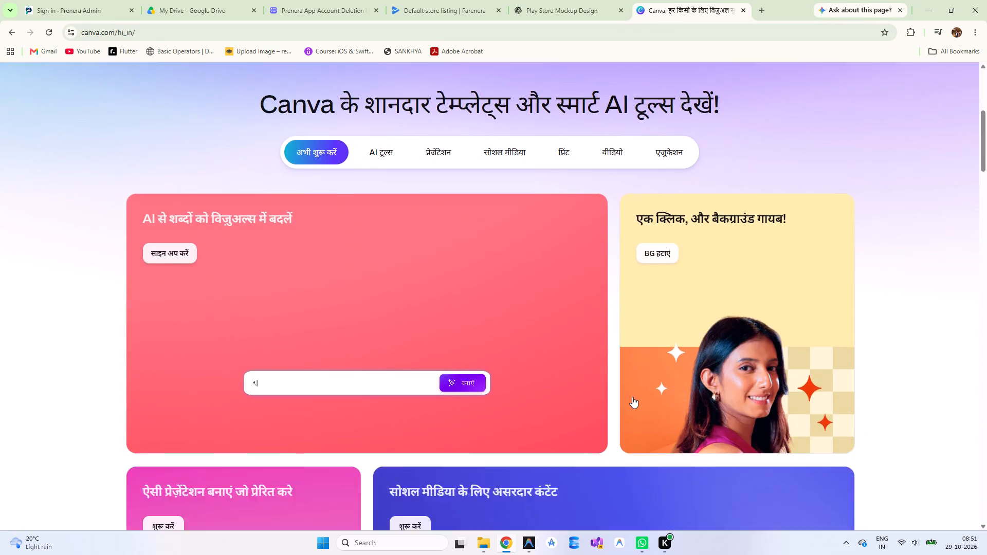
{"action": "scroll", "coordinate": [632, 397], "scroll_direction": "down", "scroll_amount": 13}
{"action": "scroll", "coordinate": [632, 397], "scroll_direction": "right", "scroll_amount": 1}
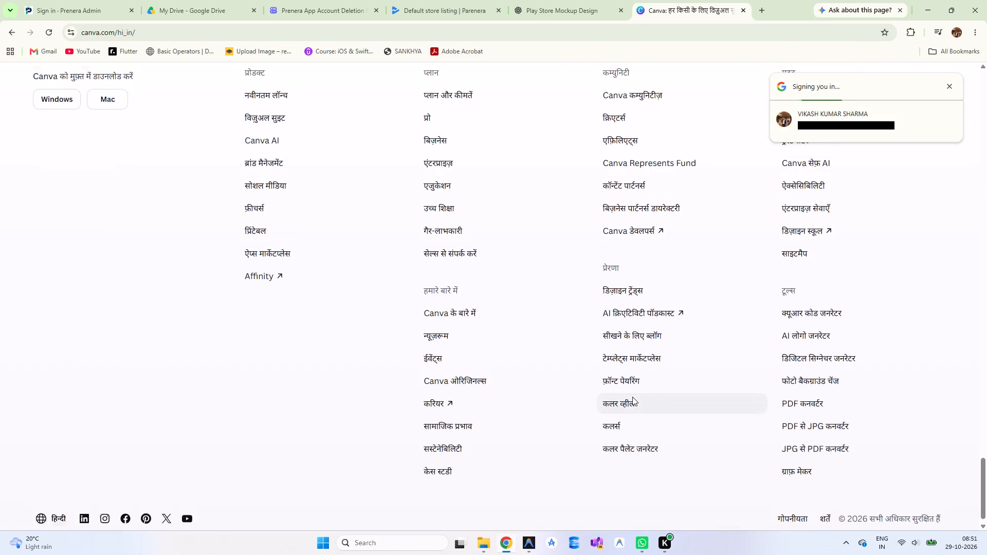
{"action": "scroll", "coordinate": [632, 397], "scroll_direction": "right", "scroll_amount": 2}
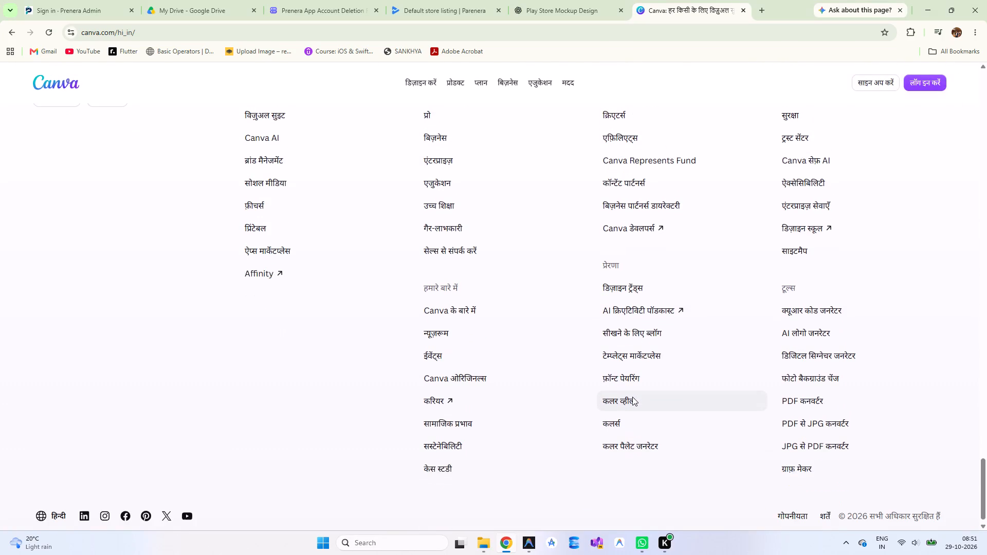
{"action": "scroll", "coordinate": [632, 397], "scroll_direction": "right", "scroll_amount": 1}
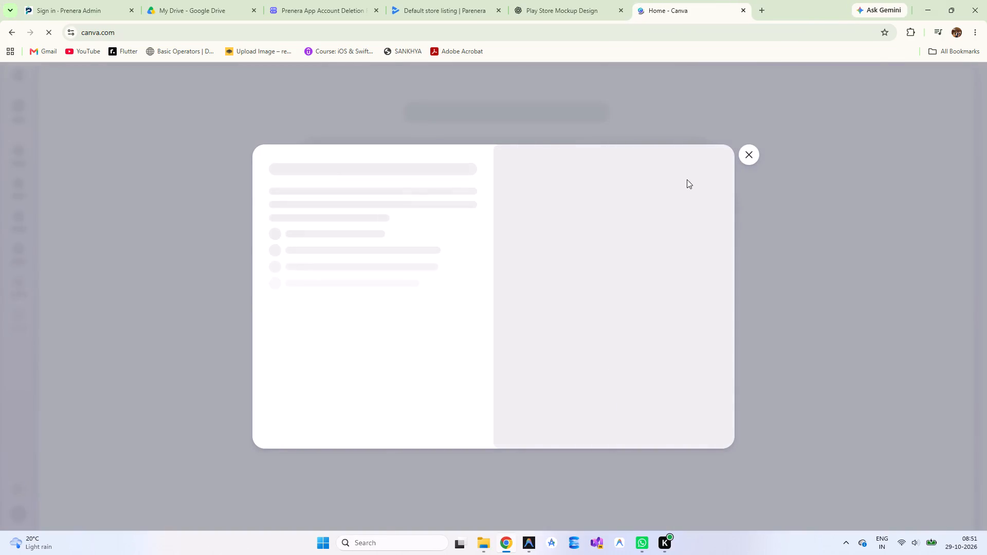
{"action": "left_click", "coordinate": [749, 161]}
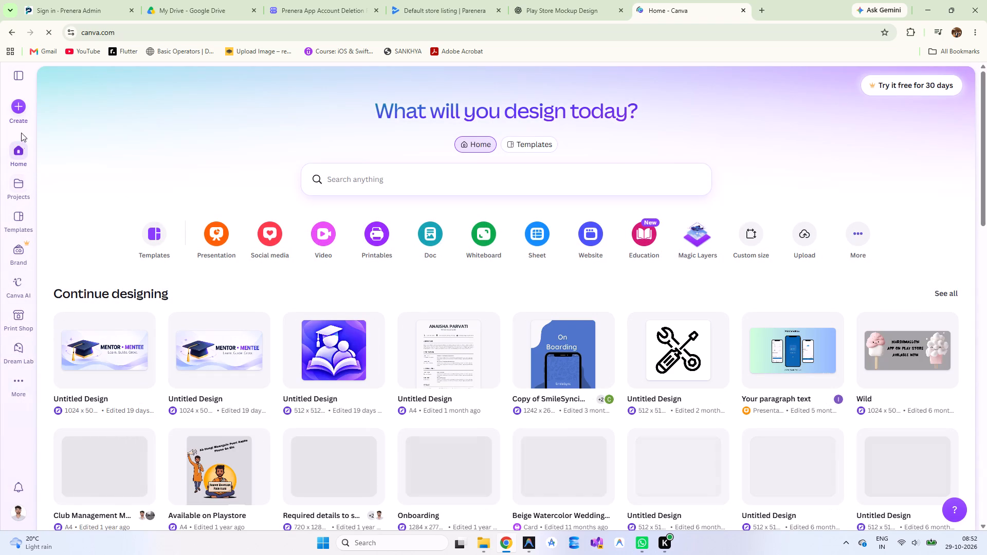
Create a custom-size 512 × 512 px Canva design, checking the app icon size requirement in the store listing.
{"action": "left_click", "coordinate": [19, 109]}
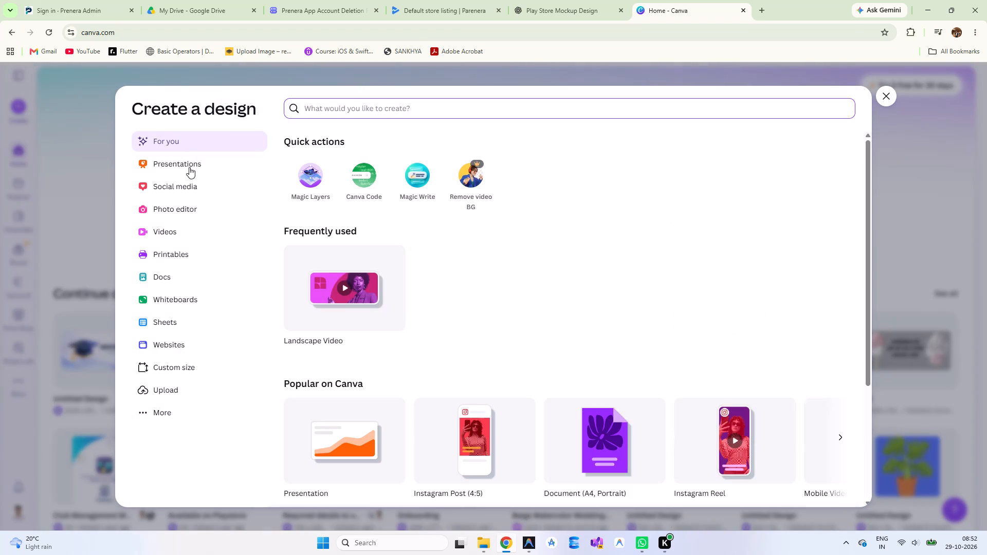
{"action": "left_click", "coordinate": [179, 367]}
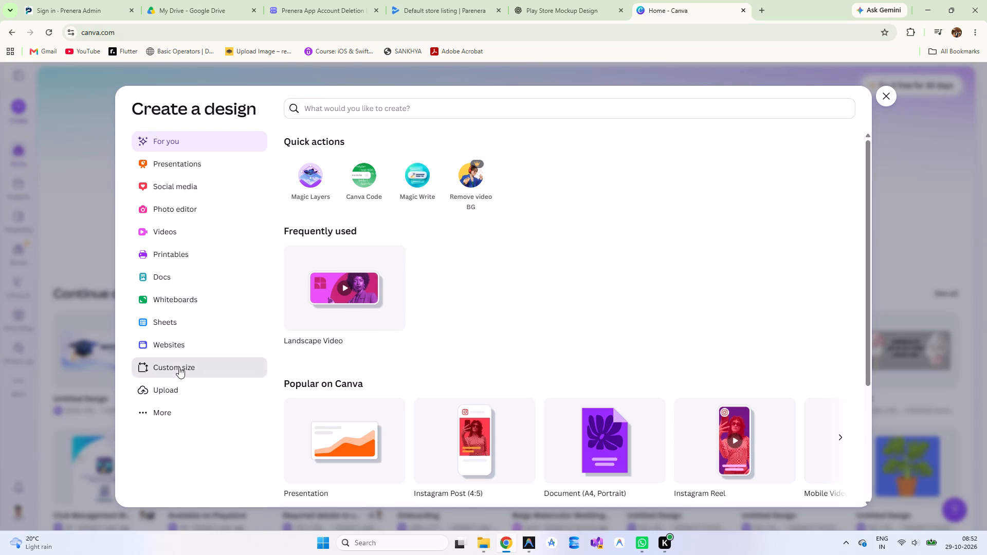
{"action": "left_click", "coordinate": [359, 152]}
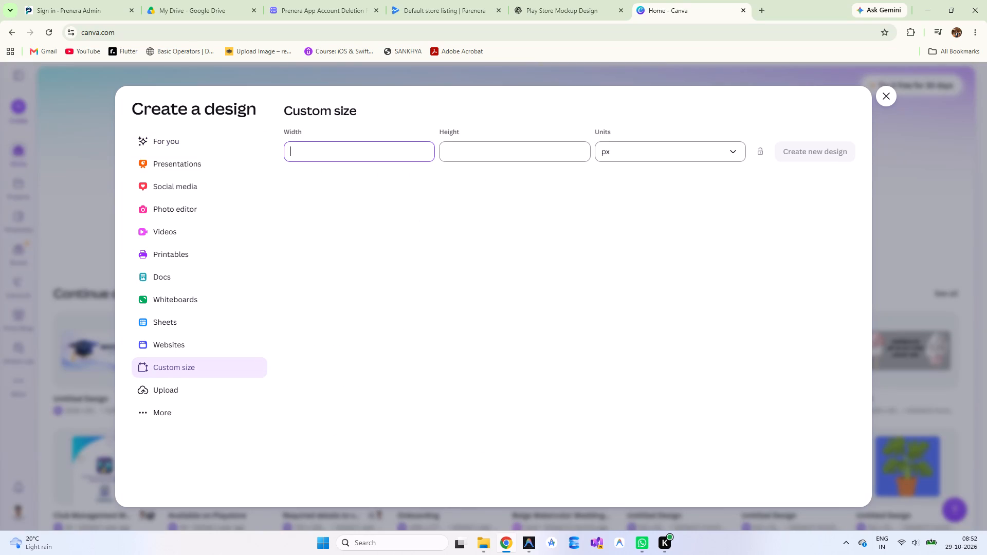
{"action": "left_click", "coordinate": [458, 16]}
{"action": "scroll", "coordinate": [328, 343], "scroll_direction": "up", "scroll_amount": 1}
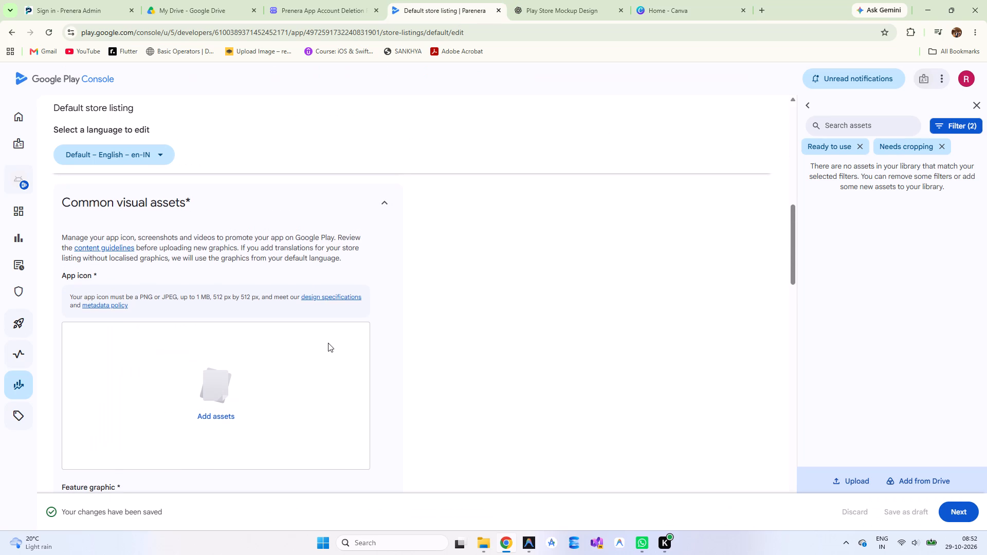
{"action": "left_click", "coordinate": [670, 15]}
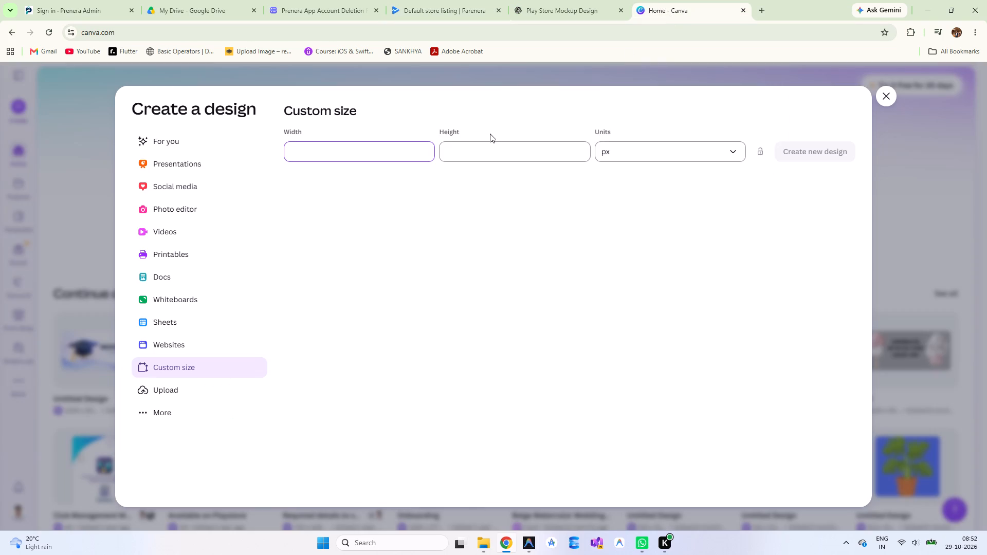
{"action": "type", "text": "512"}
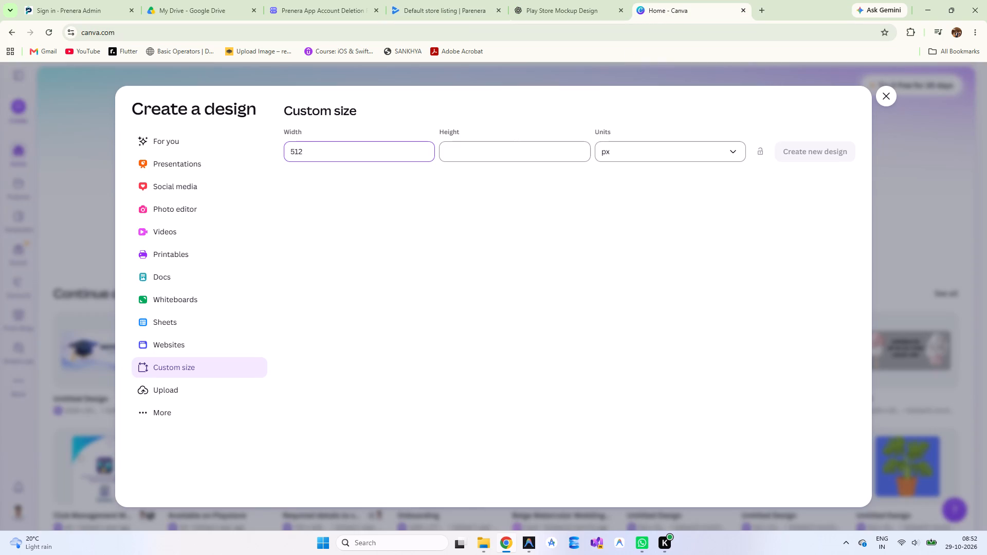
{"action": "left_click", "coordinate": [550, 152]}
{"action": "type", "text": "512"}
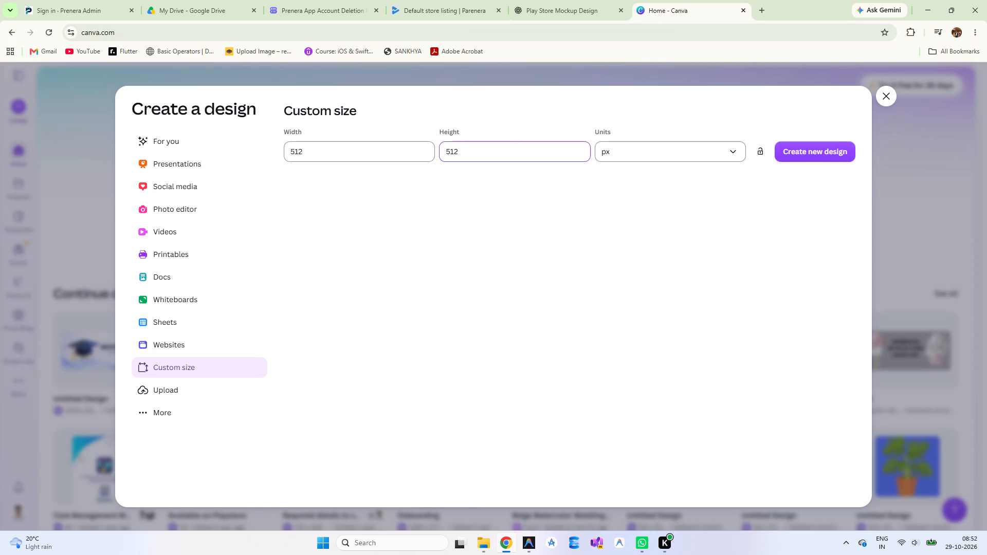
{"action": "left_click", "coordinate": [834, 147]}
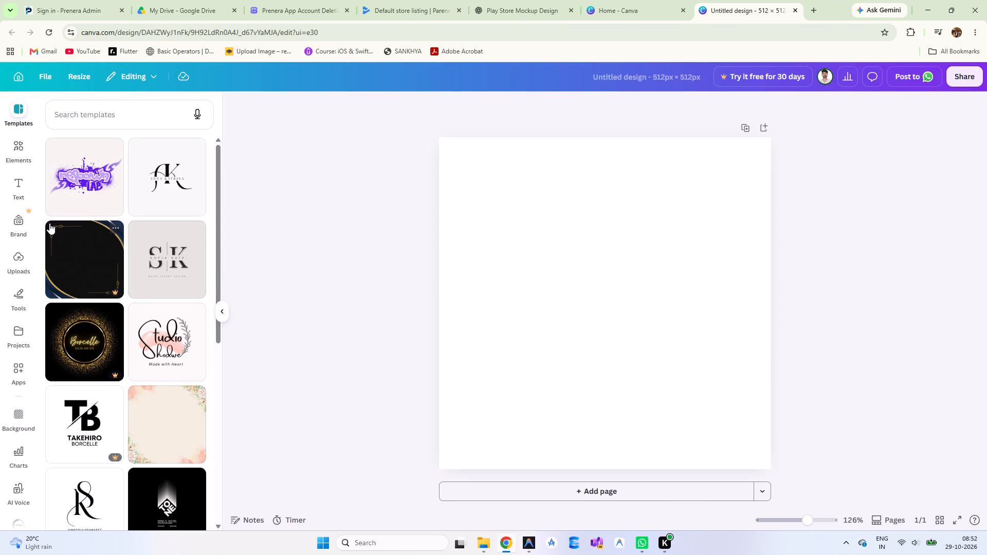
Upload prenera_logo from the assets/images folder of the app project on the Desktop to the Canva uploads.
{"action": "left_click", "coordinate": [13, 268]}
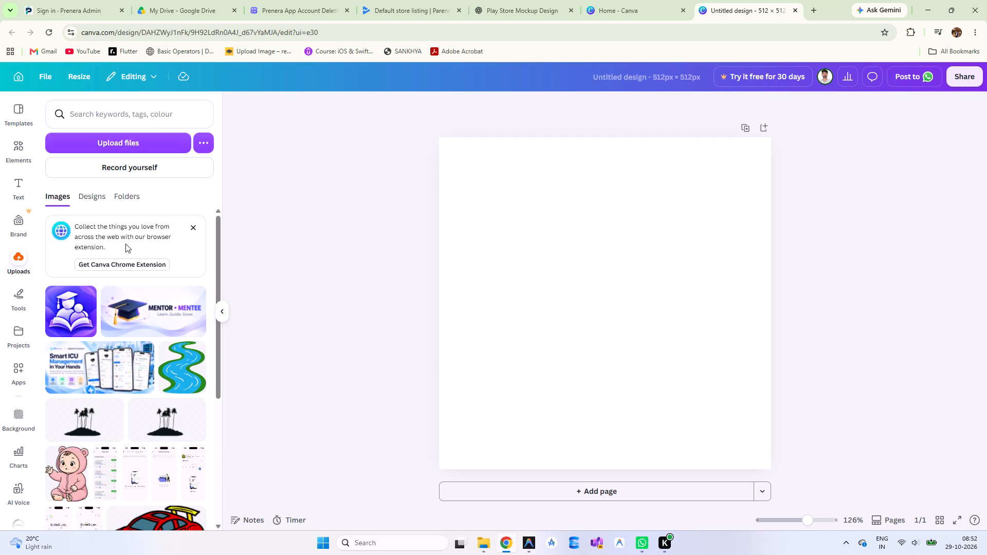
{"action": "left_click", "coordinate": [134, 146]}
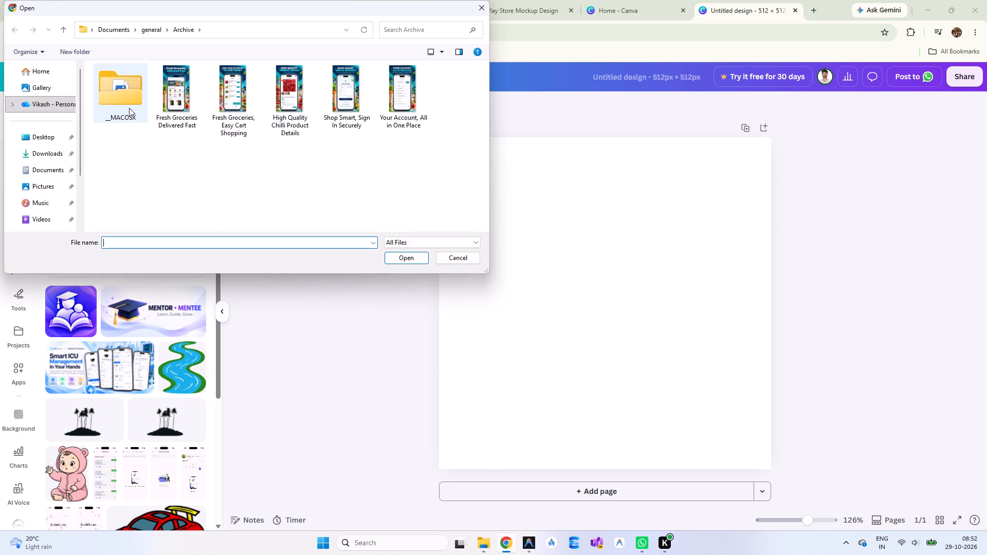
{"action": "left_click", "coordinate": [49, 136]}
{"action": "double_click", "coordinate": [119, 97]}
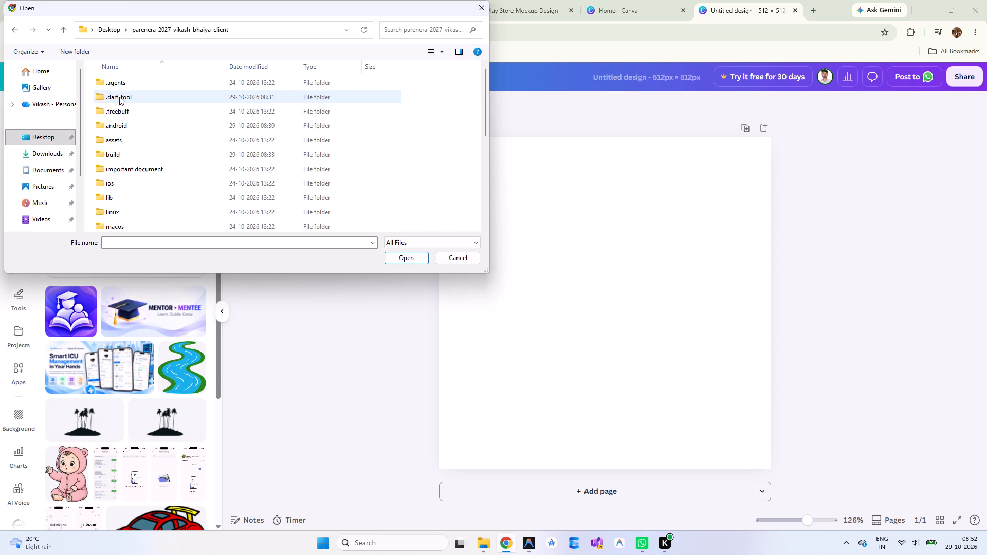
{"action": "scroll", "coordinate": [168, 181], "scroll_direction": "right", "scroll_amount": 1}
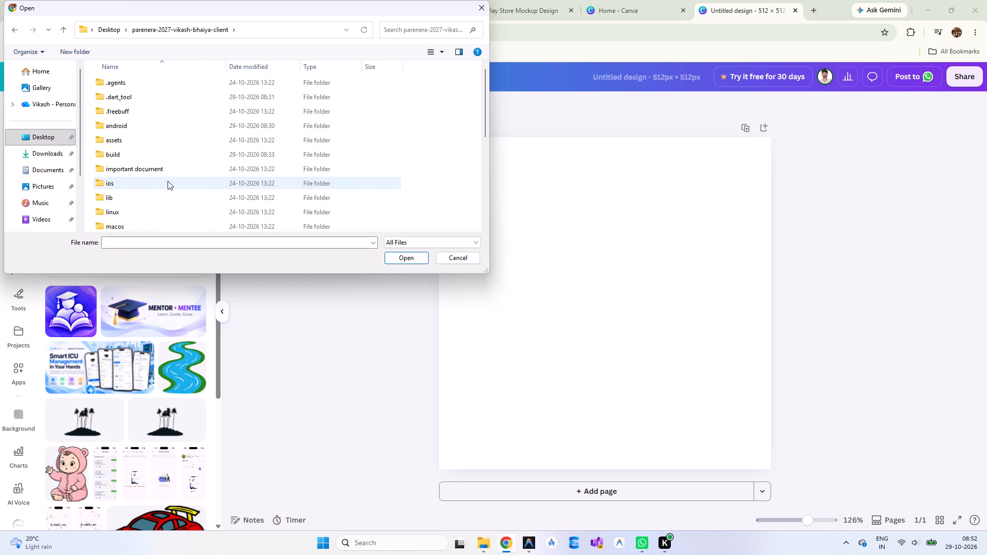
{"action": "double_click", "coordinate": [158, 138]}
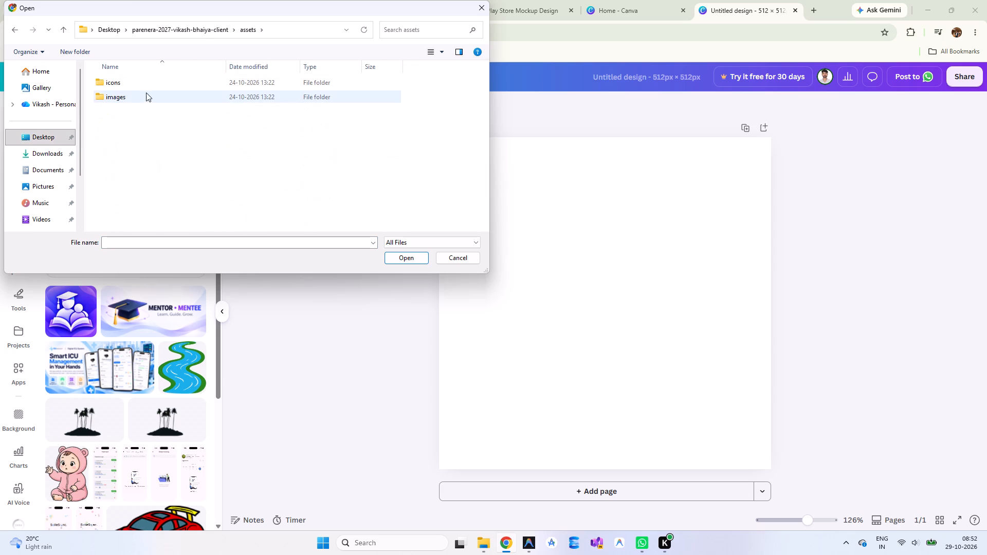
{"action": "double_click", "coordinate": [134, 81]}
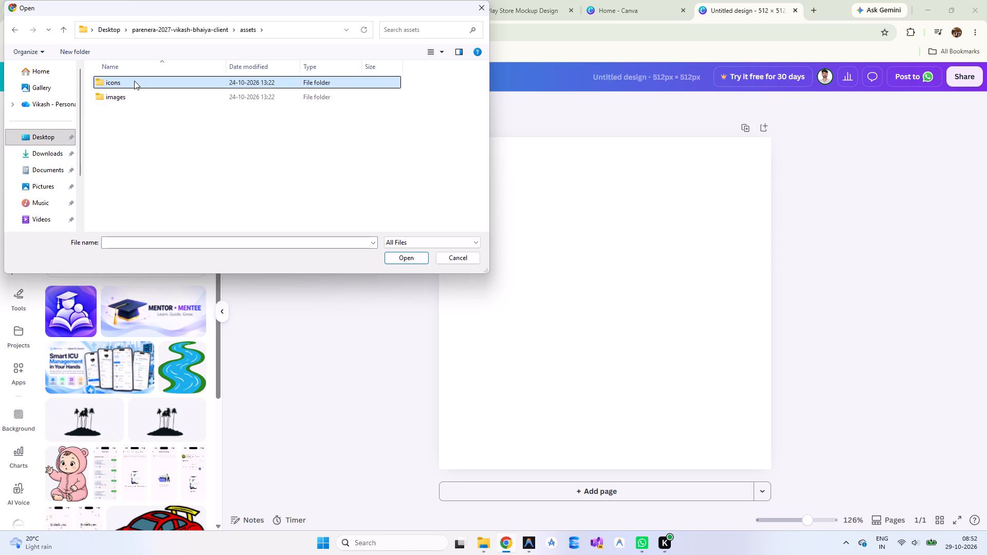
{"action": "left_click", "coordinate": [64, 30]}
{"action": "double_click", "coordinate": [139, 98]}
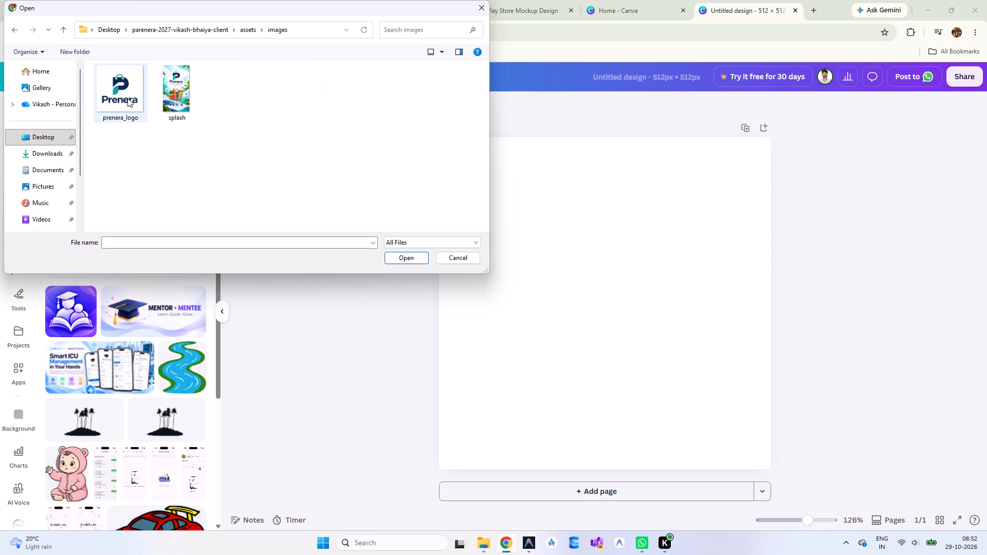
{"action": "double_click", "coordinate": [127, 98]}
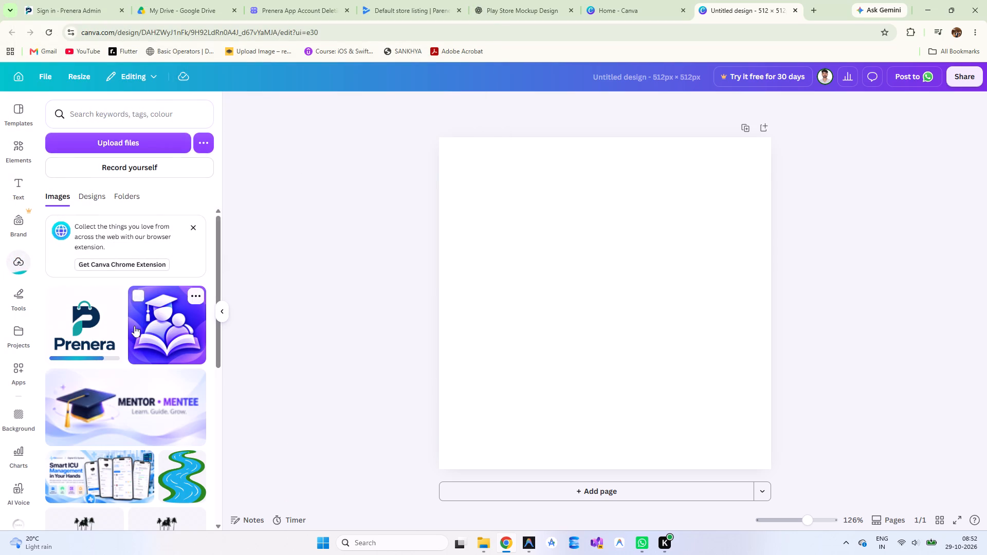
Place the uploaded Prenera logo on the blank page and align it with the page's top-left corner.
{"action": "left_click_drag", "start_coordinate": [100, 334], "coordinate": [570, 272]}
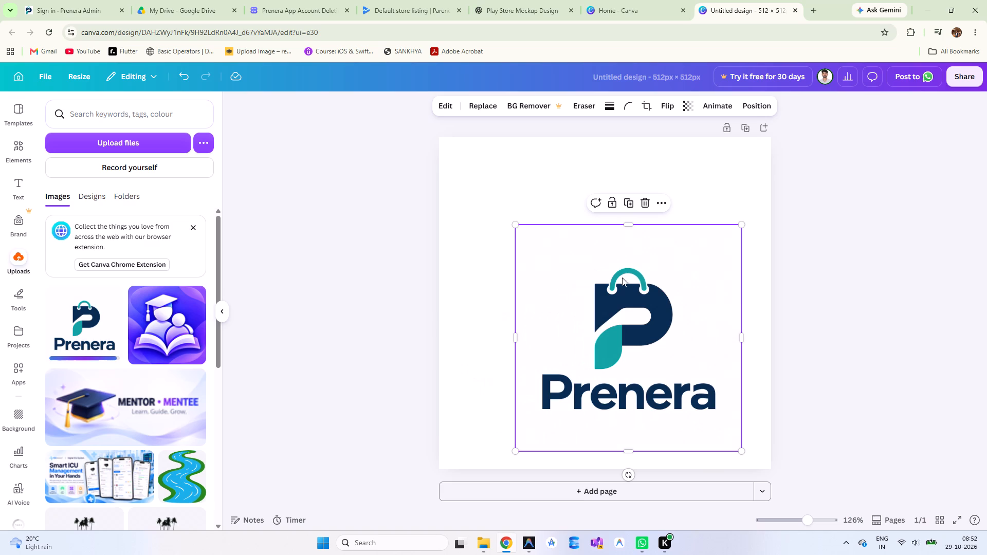
{"action": "left_click", "coordinate": [514, 226]}
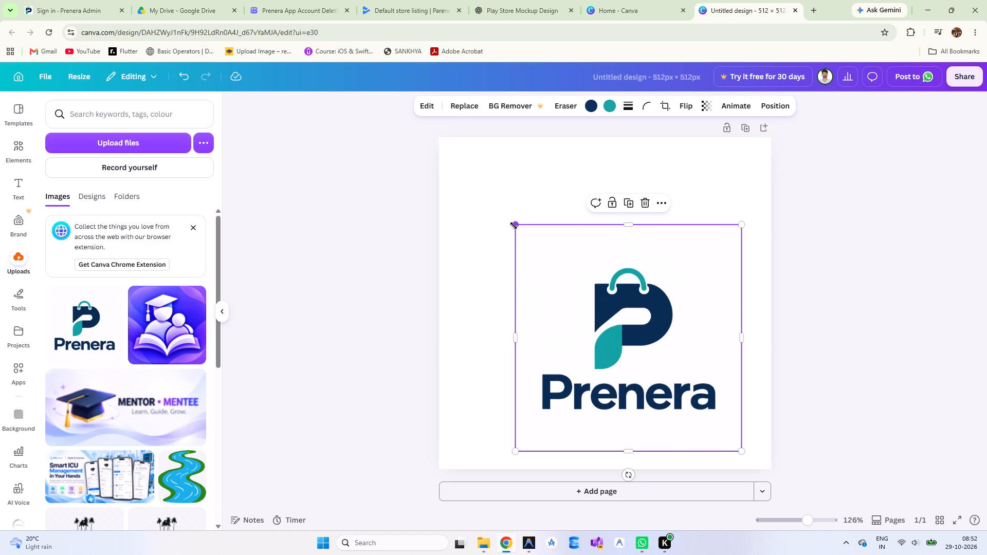
{"action": "left_click_drag", "start_coordinate": [586, 267], "coordinate": [514, 183]}
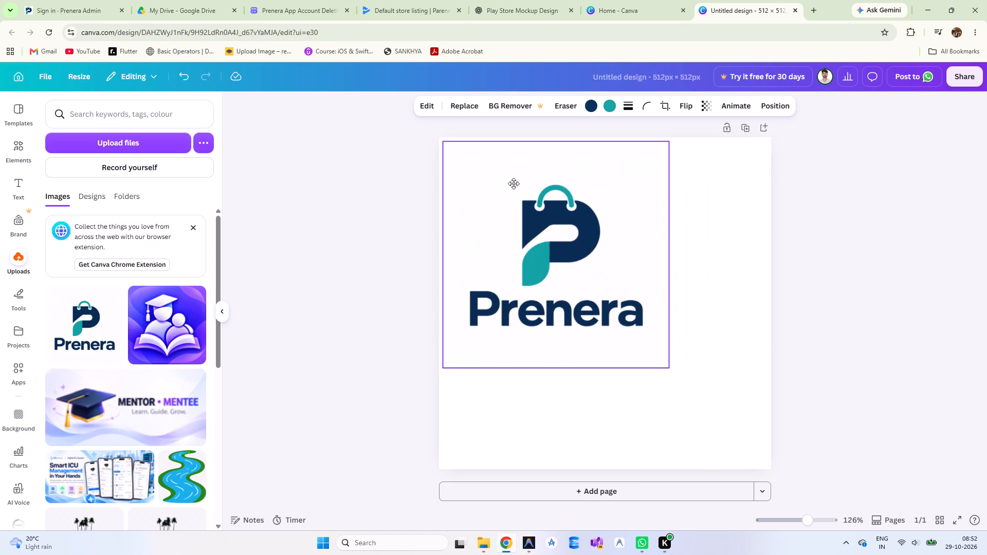
{"action": "left_click_drag", "start_coordinate": [514, 183], "coordinate": [511, 178]}
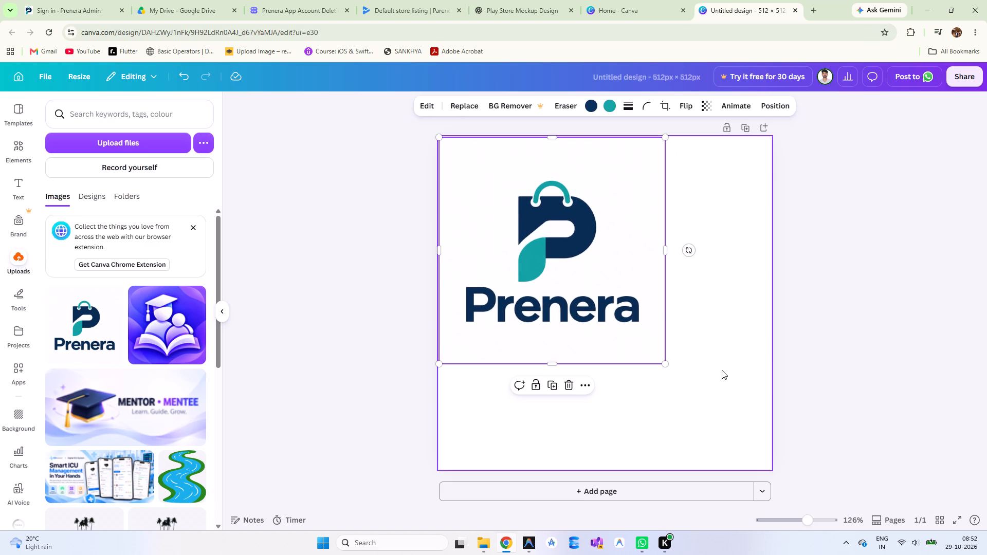
Enlarge the Prenera logo to 512 × 512 px so that it fills the whole page.
{"action": "left_click_drag", "start_coordinate": [665, 365], "coordinate": [759, 454]}
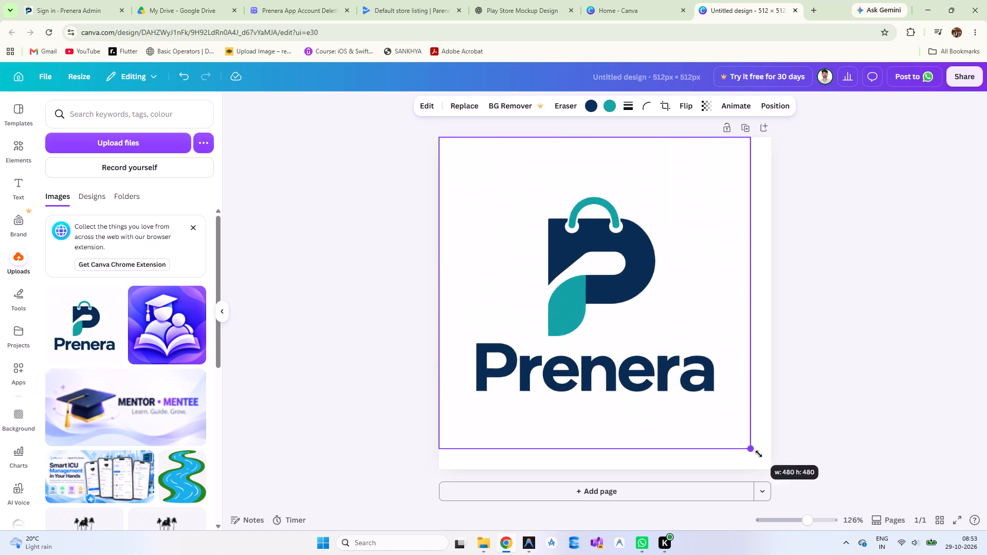
{"action": "left_click_drag", "start_coordinate": [759, 454], "coordinate": [771, 473]}
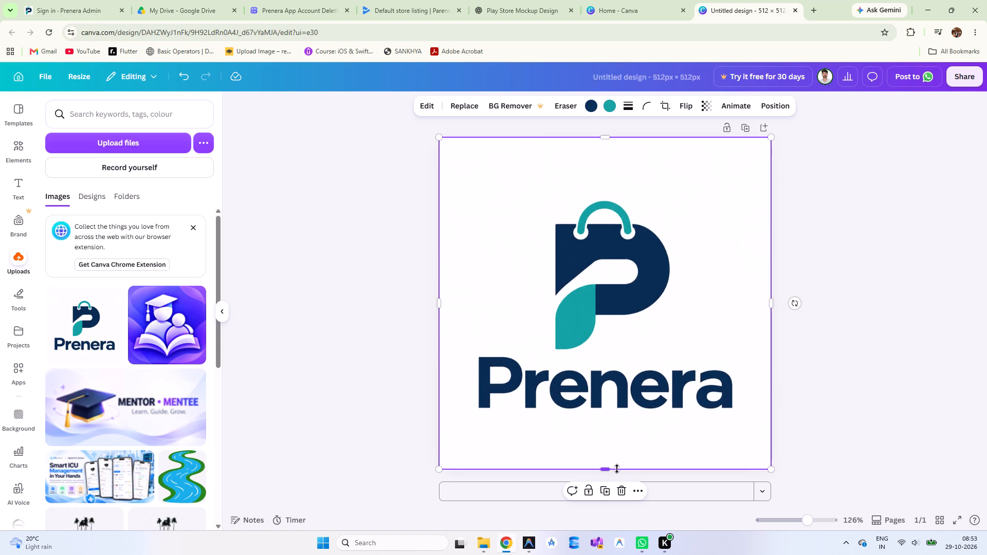
{"action": "left_click", "coordinate": [610, 467]}
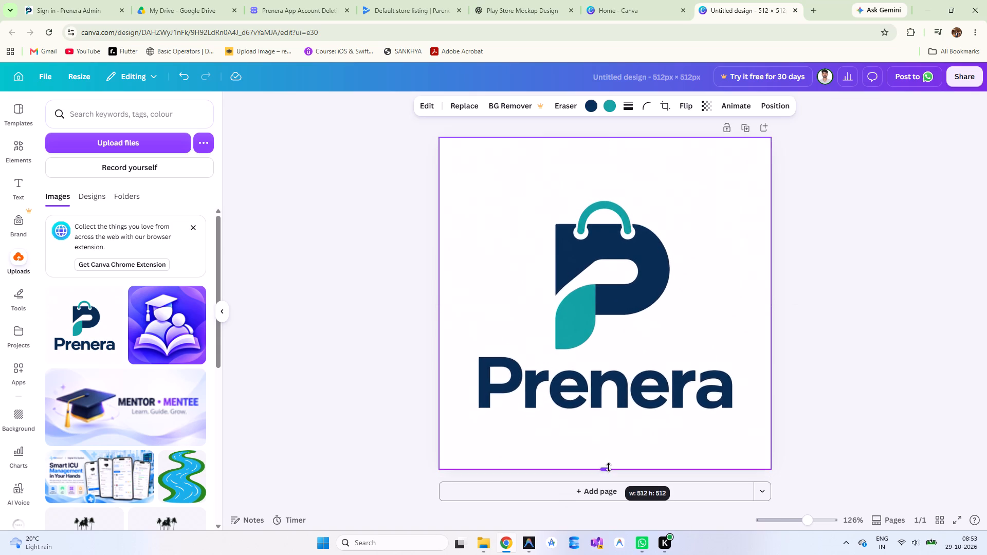
{"action": "left_click", "coordinate": [815, 348]}
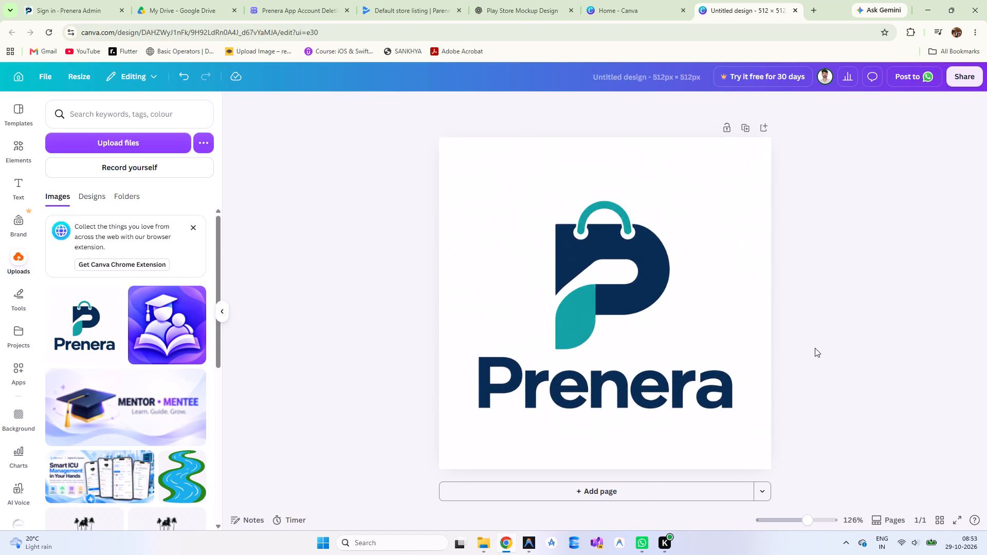
Download the design as a PNG and save it as Untitled design in the Pictures folder.
{"action": "left_click", "coordinate": [961, 83]}
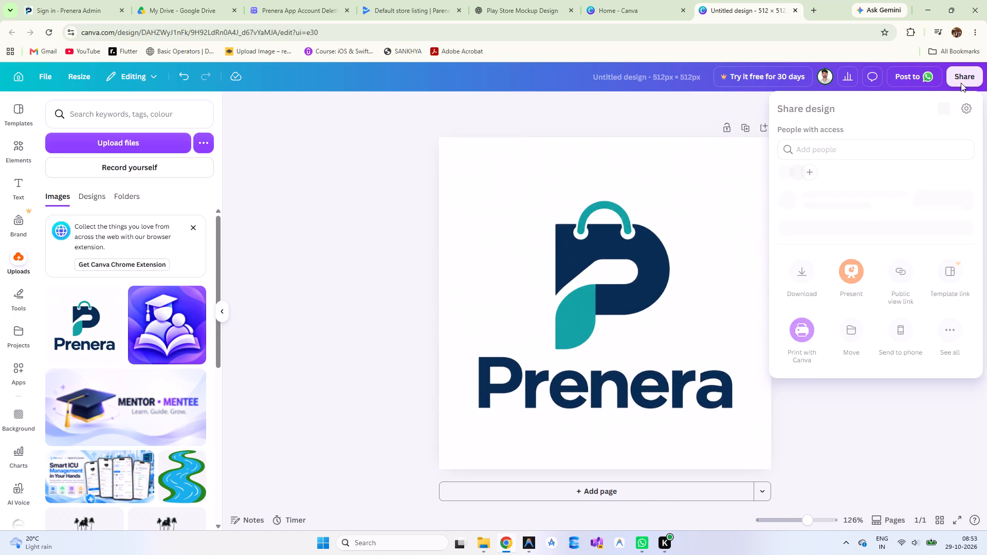
{"action": "left_click", "coordinate": [796, 310]}
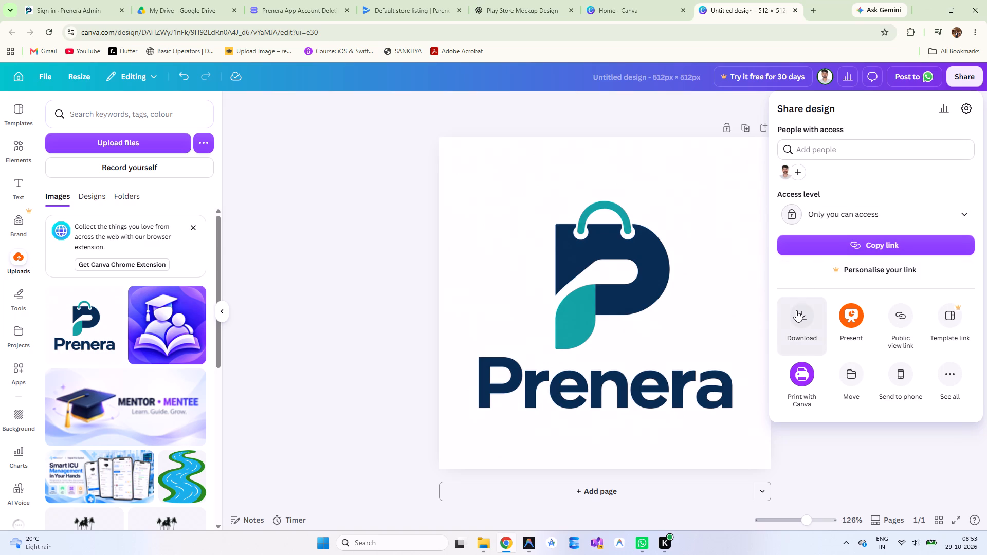
{"action": "left_click", "coordinate": [810, 307]}
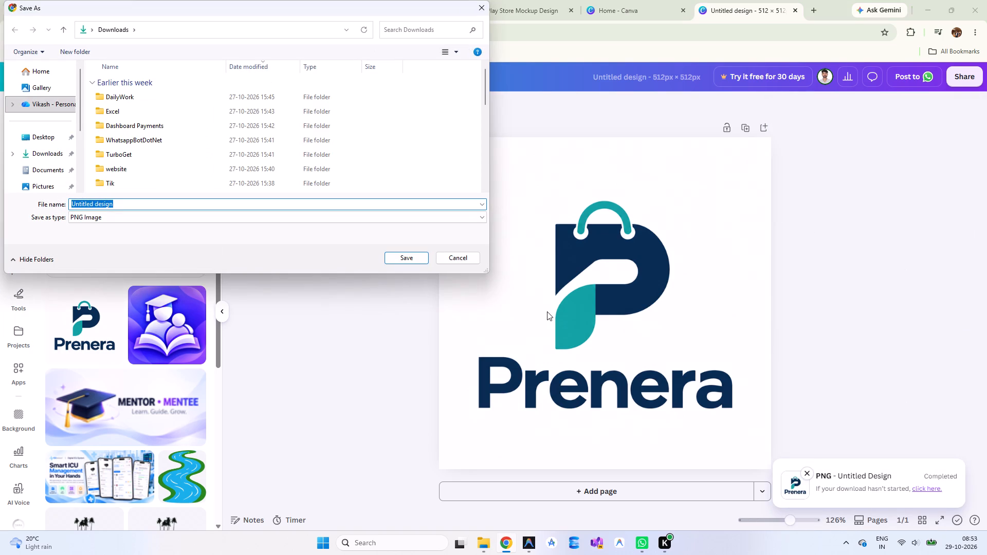
{"action": "left_click", "coordinate": [41, 154]}
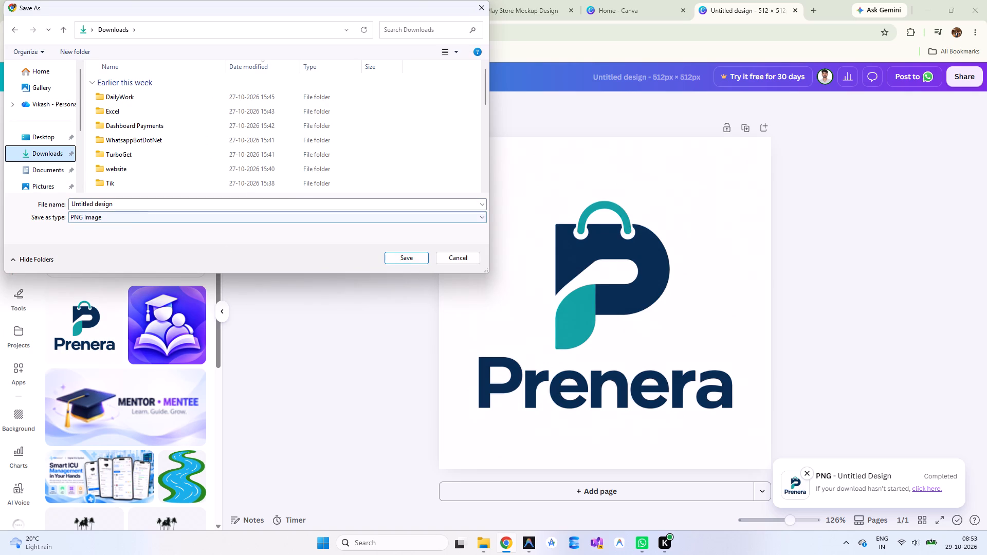
{"action": "left_click", "coordinate": [42, 189]}
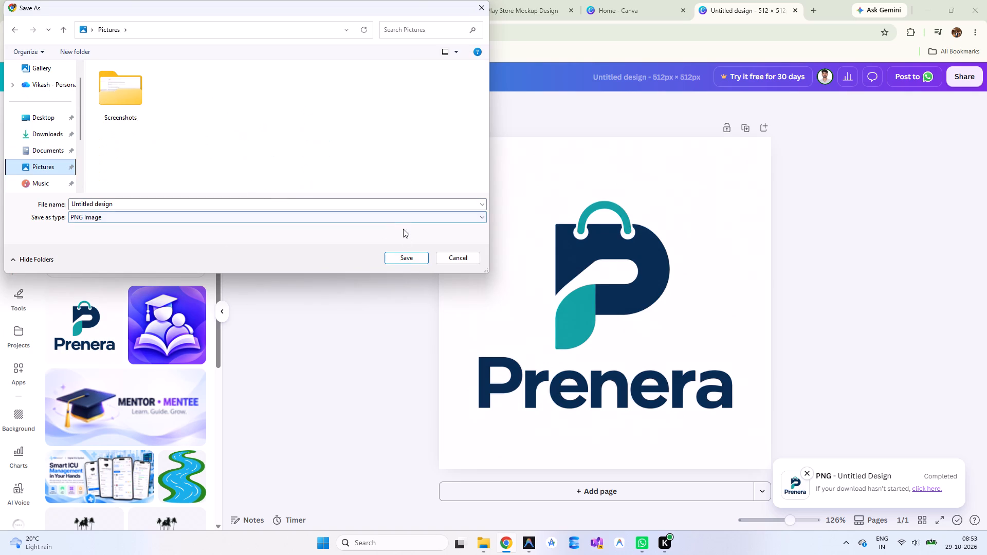
{"action": "left_click", "coordinate": [406, 254]}
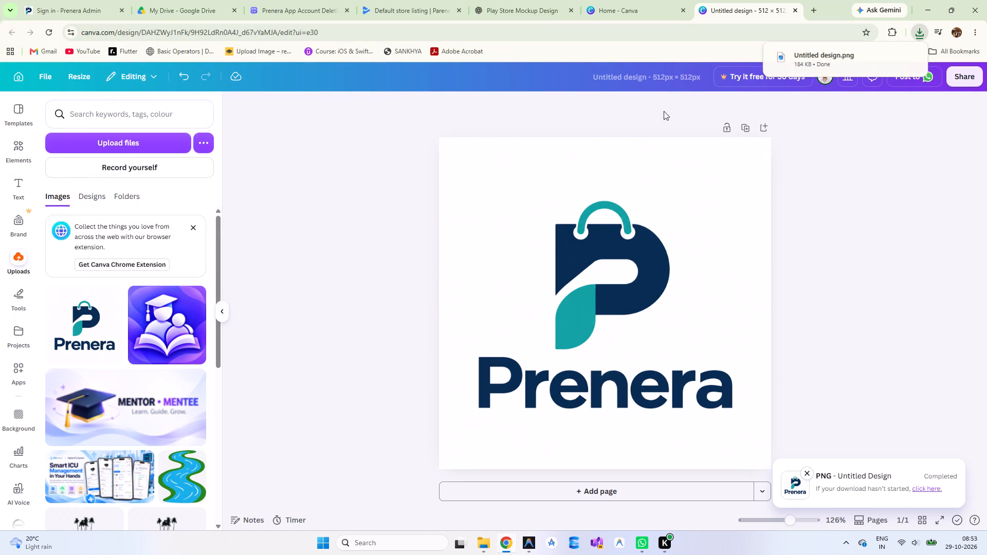
Return to the Play Console default store listing and upload Untitled design.png as an asset for the app icon.
{"action": "left_click", "coordinate": [517, 11]}
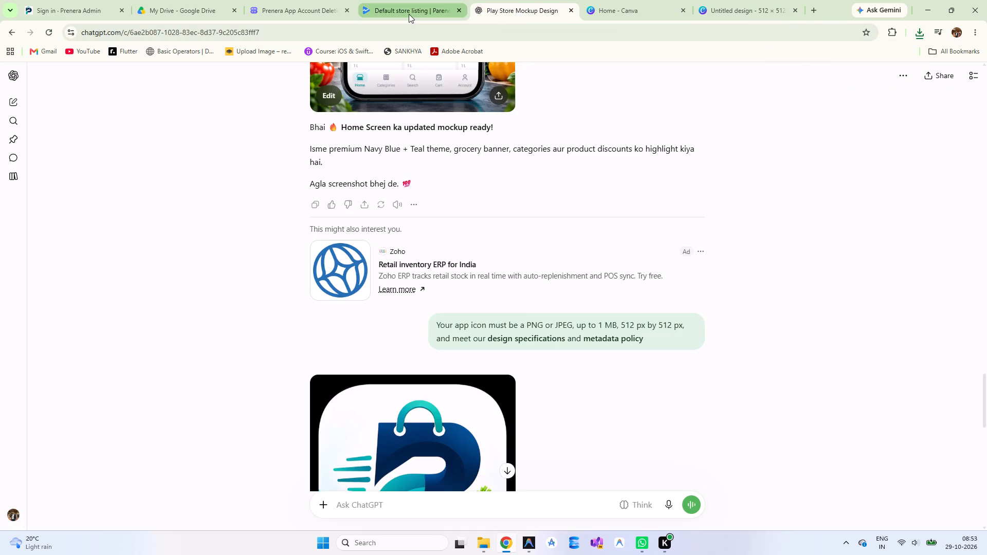
{"action": "left_click", "coordinate": [409, 14]}
{"action": "left_click", "coordinate": [228, 417]}
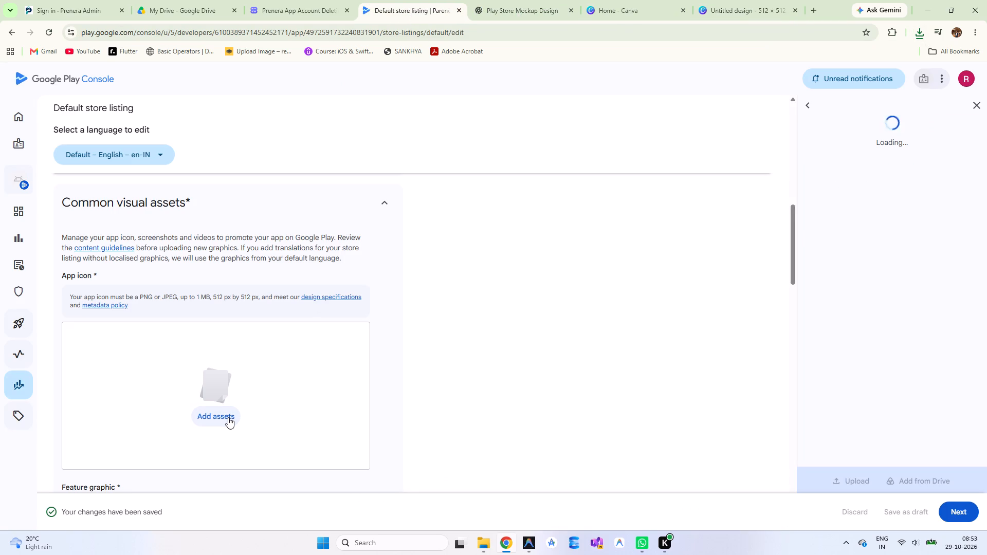
{"action": "left_click", "coordinate": [854, 478]}
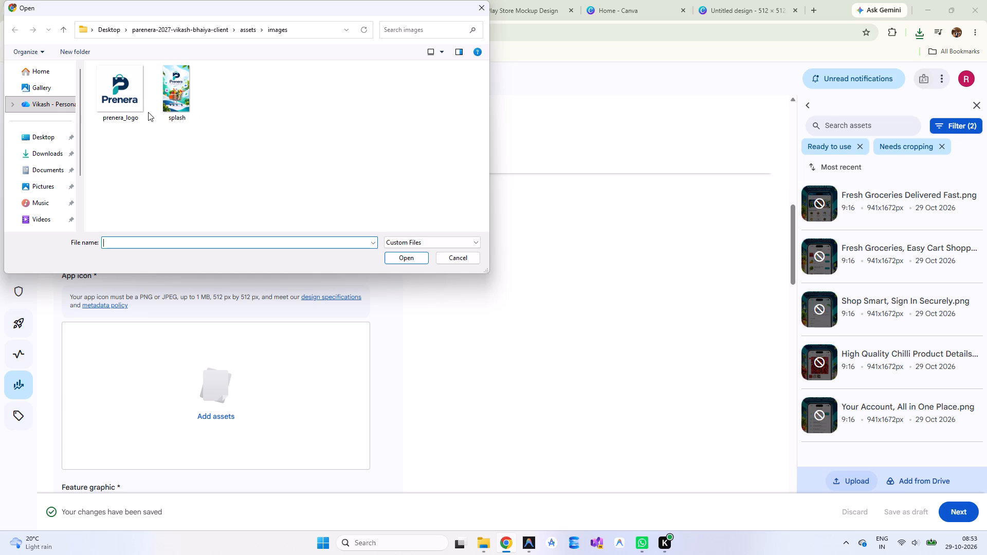
Upload the Untitled design image from the Pictures folder as the app icon and save the store listing as a draft.
{"action": "left_click", "coordinate": [40, 189]}
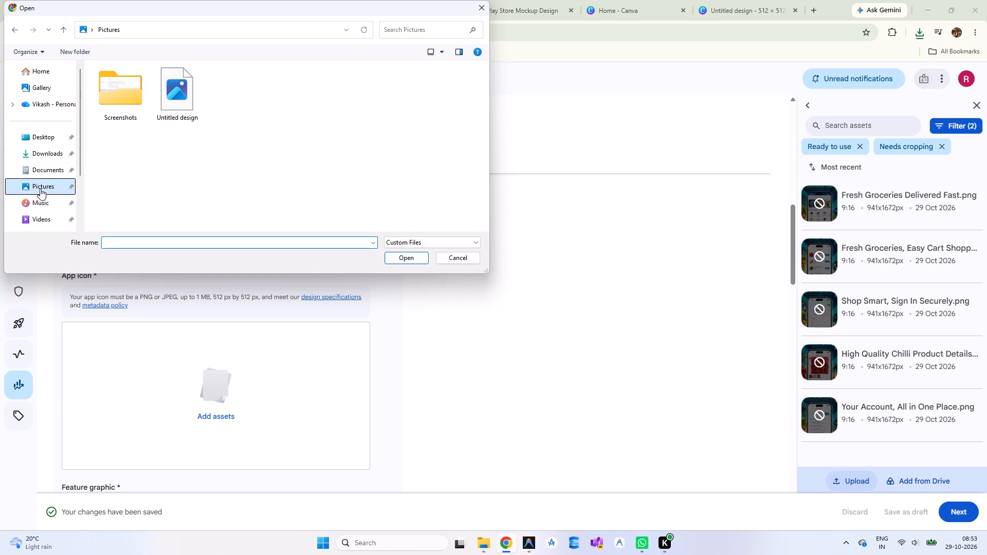
{"action": "double_click", "coordinate": [164, 96]}
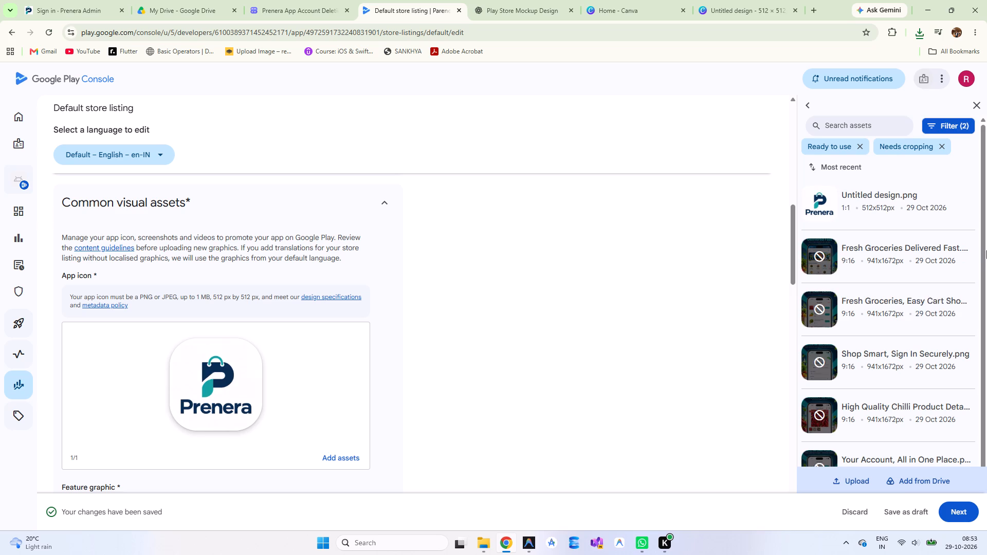
{"action": "left_click", "coordinate": [888, 507]}
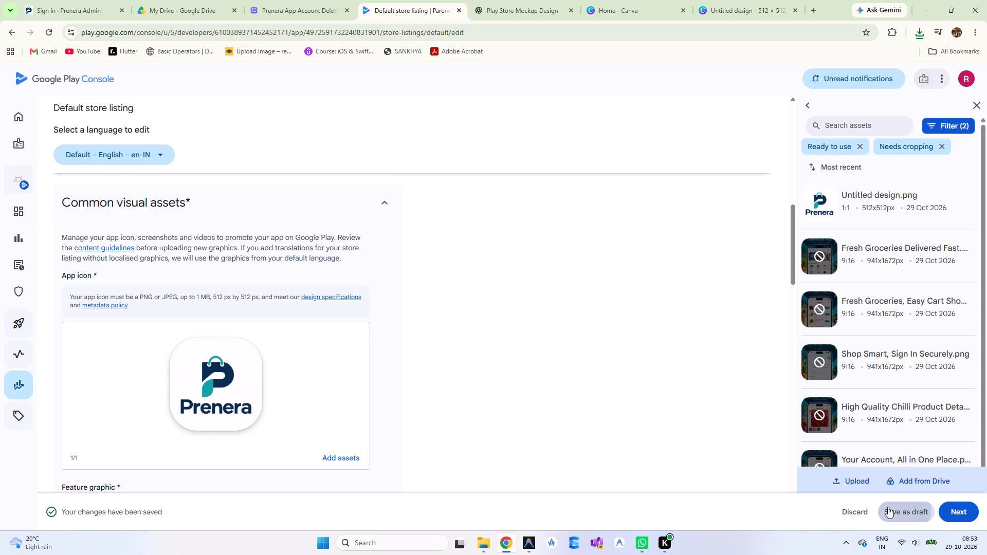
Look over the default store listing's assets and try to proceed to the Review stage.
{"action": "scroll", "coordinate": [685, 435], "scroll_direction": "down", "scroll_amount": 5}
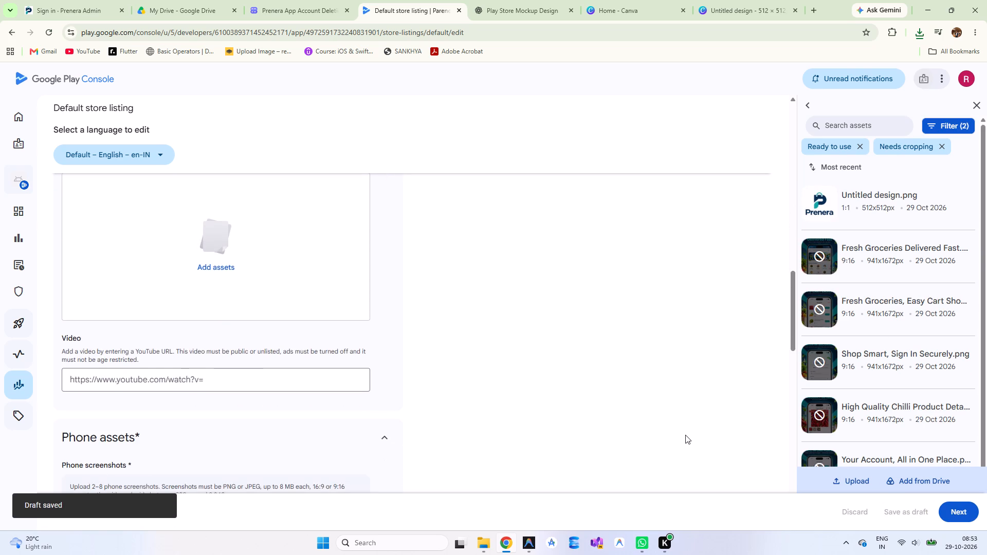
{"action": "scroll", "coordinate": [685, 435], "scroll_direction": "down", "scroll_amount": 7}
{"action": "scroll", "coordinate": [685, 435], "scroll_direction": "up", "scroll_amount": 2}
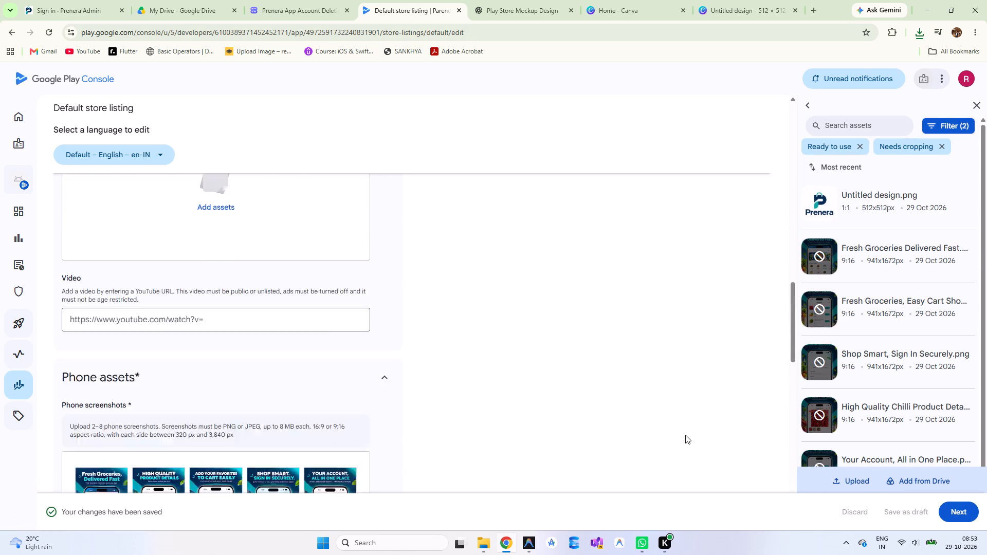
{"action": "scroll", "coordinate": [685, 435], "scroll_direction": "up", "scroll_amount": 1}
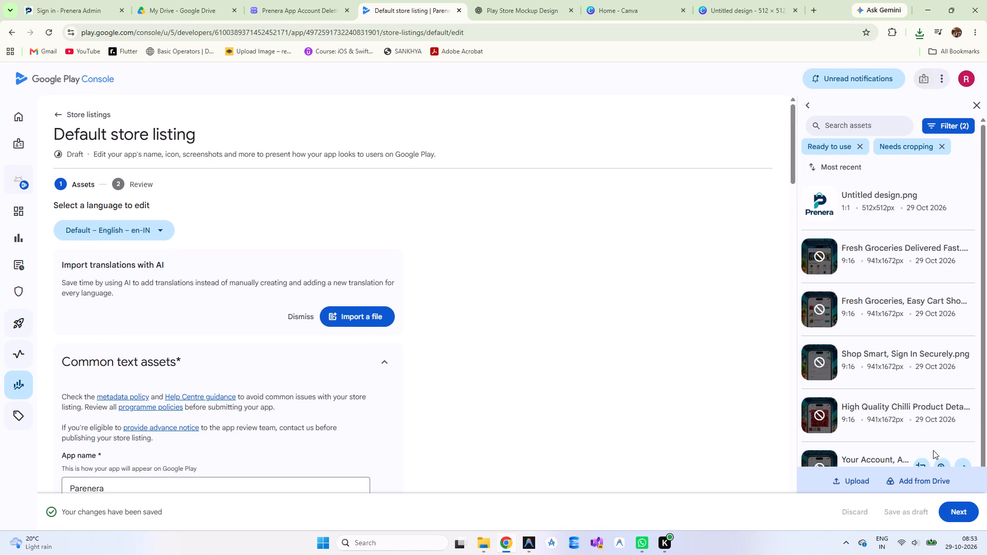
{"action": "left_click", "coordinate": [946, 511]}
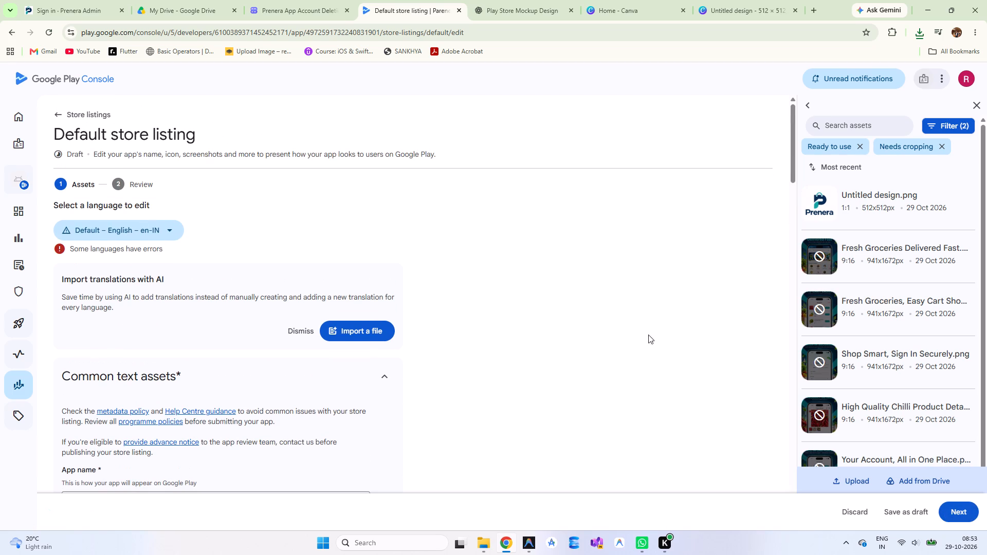
Open the store listing's language choices to check the default English – en-IN entry.
{"action": "scroll", "coordinate": [568, 338], "scroll_direction": "down", "scroll_amount": 1}
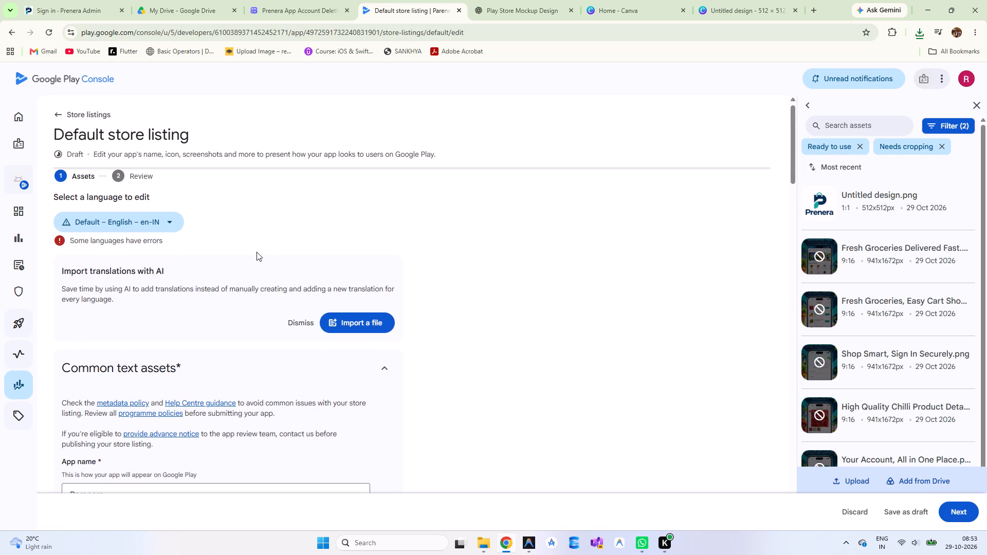
{"action": "left_click", "coordinate": [169, 226]}
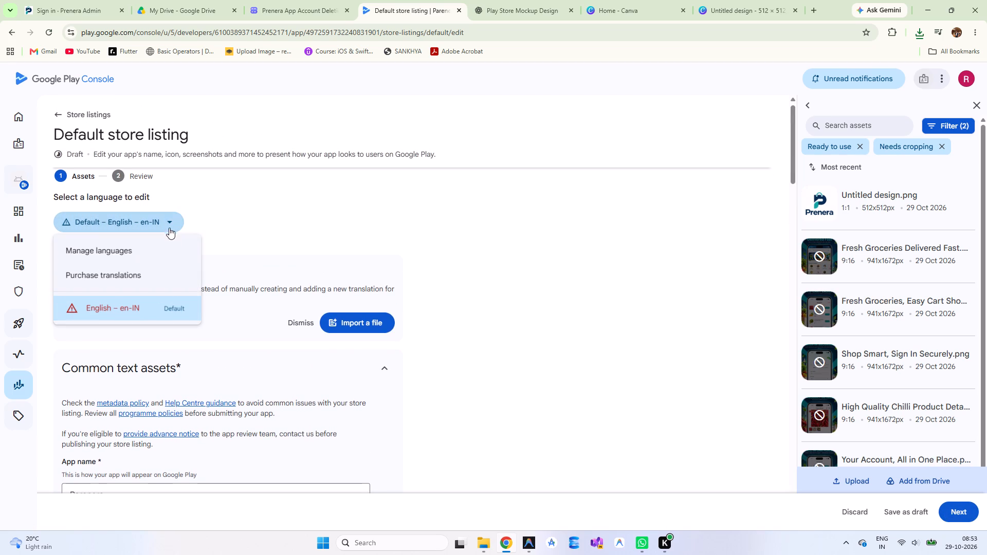
Examine the store listing's language selection and the languages offered under Manage languages, leaving without applying changes.
{"action": "left_click", "coordinate": [169, 305]}
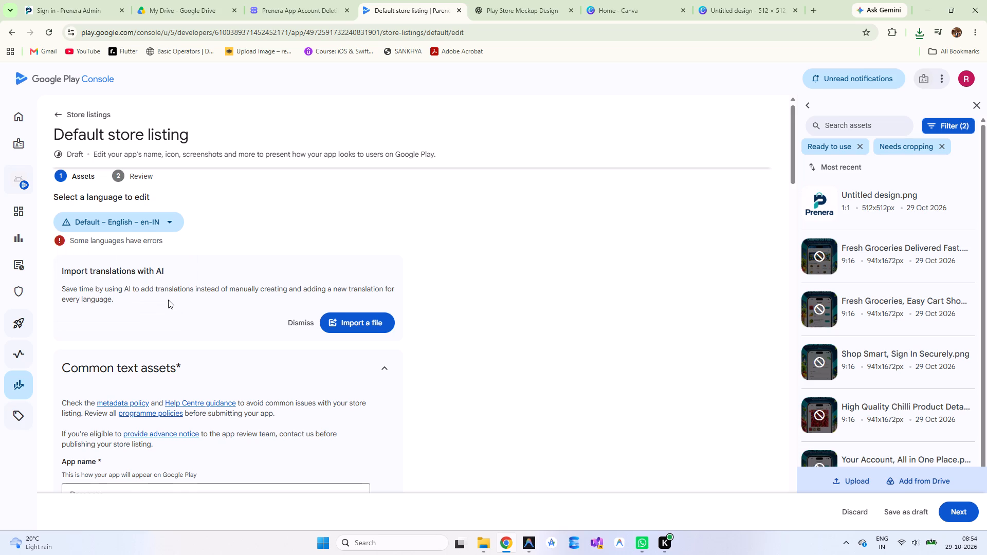
{"action": "left_click", "coordinate": [159, 222]}
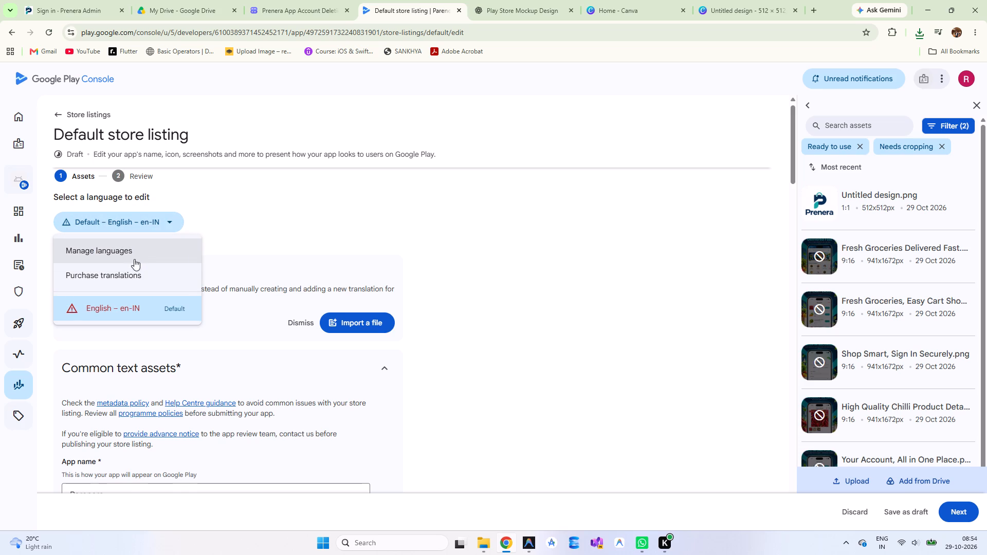
{"action": "left_click", "coordinate": [138, 253]}
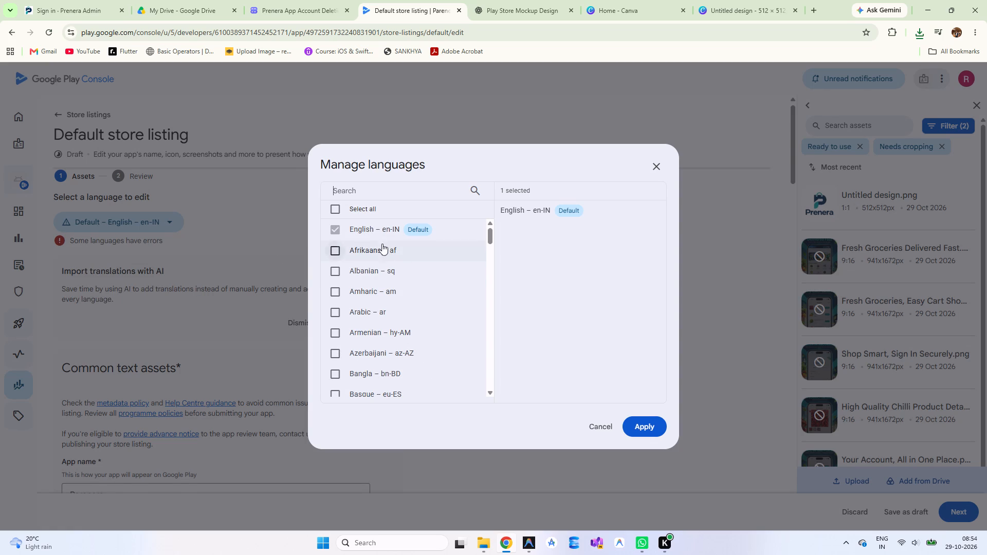
{"action": "left_click", "coordinate": [336, 206]}
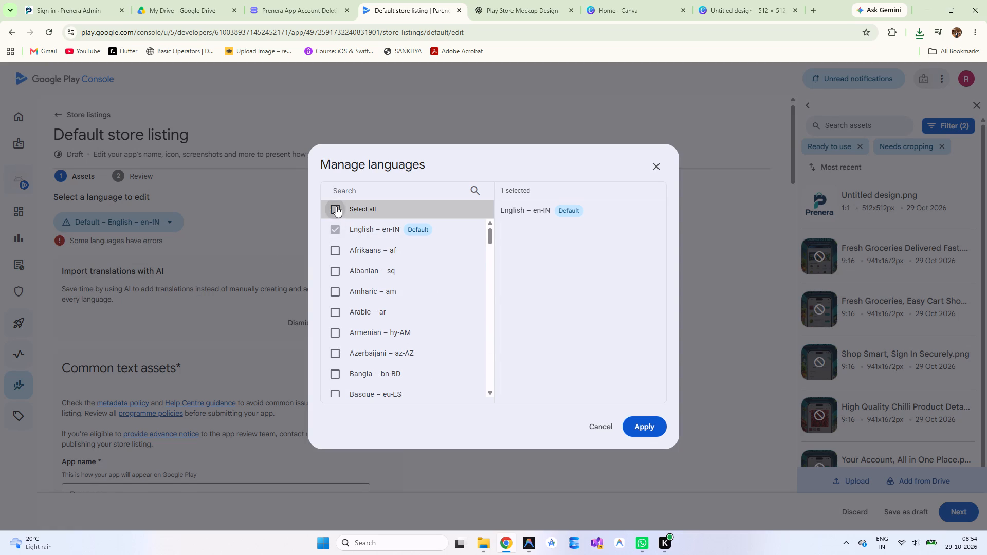
{"action": "left_click", "coordinate": [334, 208]}
{"action": "scroll", "coordinate": [412, 343], "scroll_direction": "down", "scroll_amount": 1}
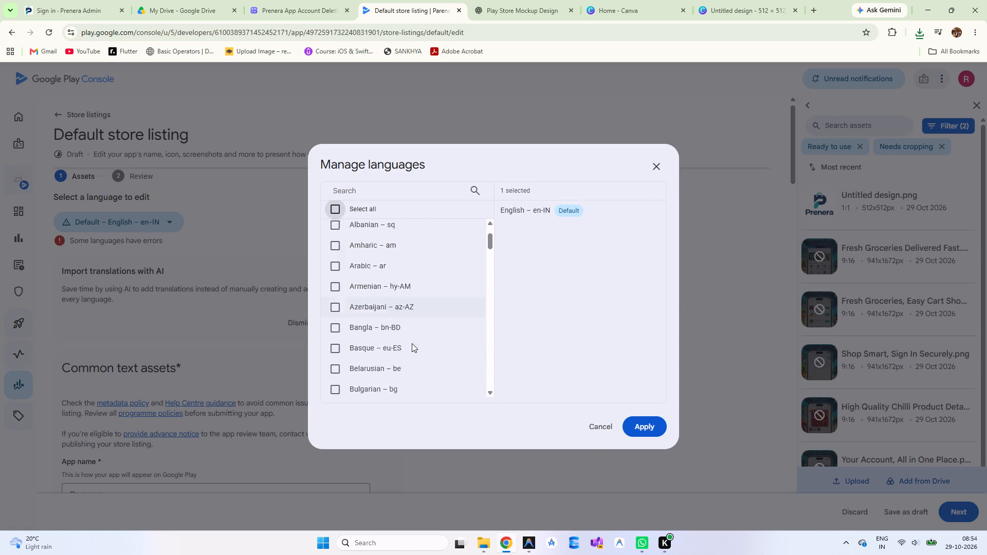
{"action": "scroll", "coordinate": [412, 343], "scroll_direction": "down", "scroll_amount": 12}
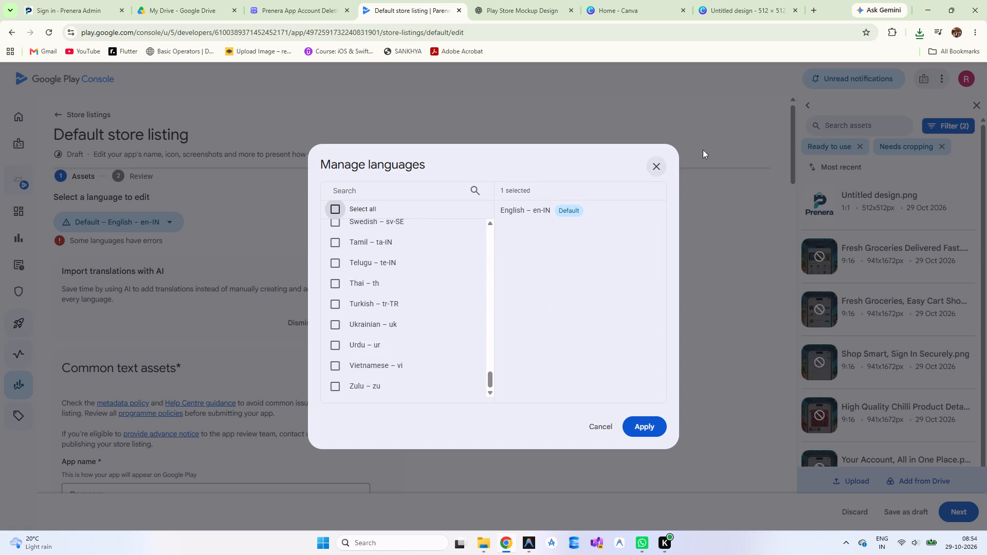
{"action": "left_click", "coordinate": [653, 164]}
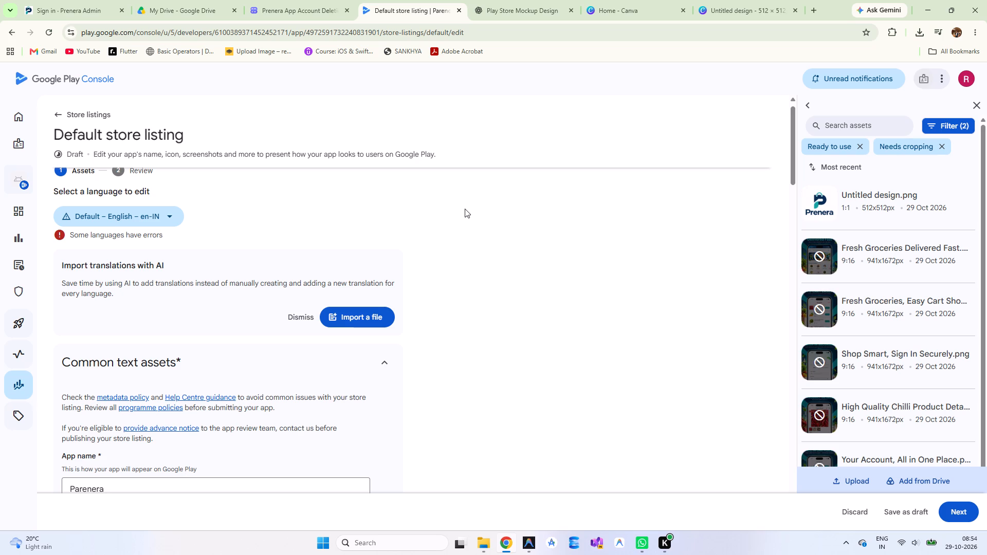
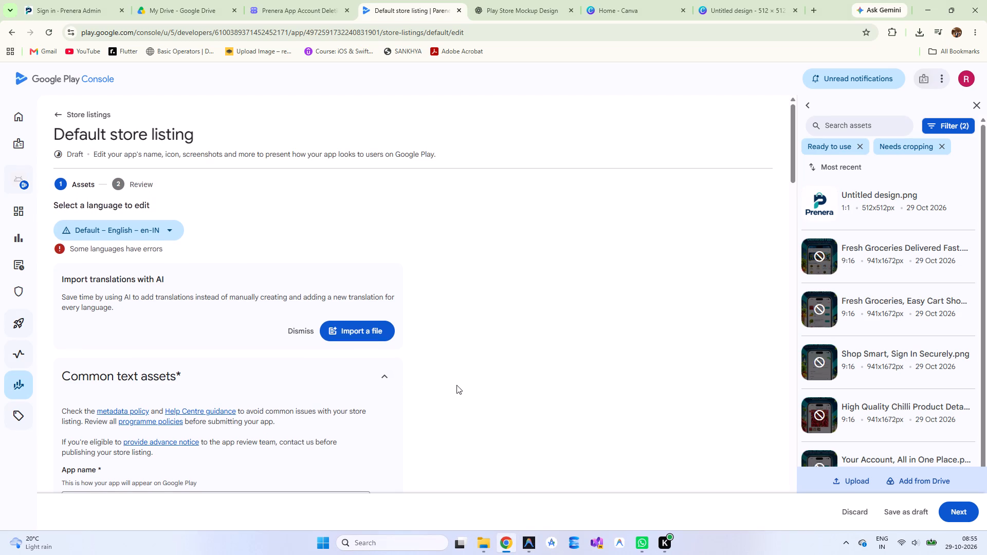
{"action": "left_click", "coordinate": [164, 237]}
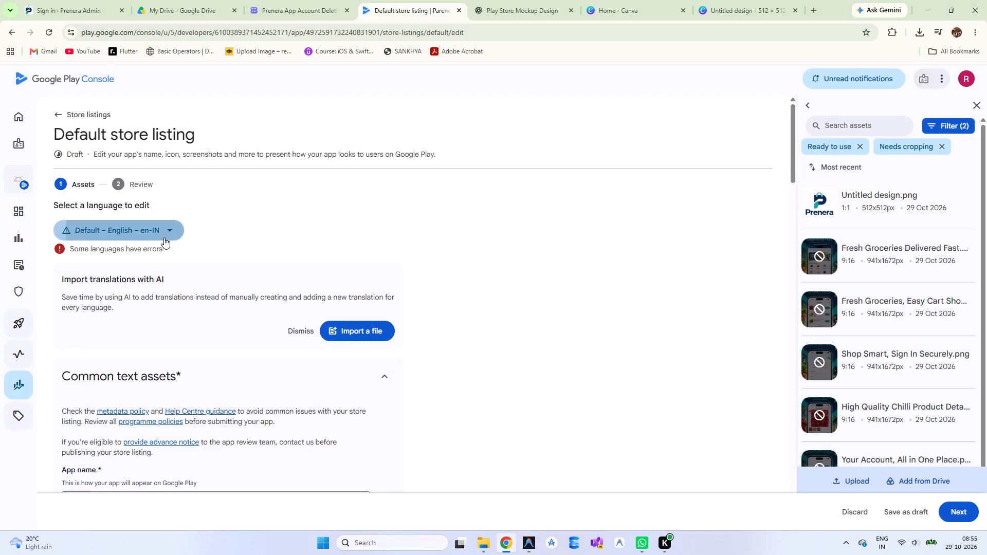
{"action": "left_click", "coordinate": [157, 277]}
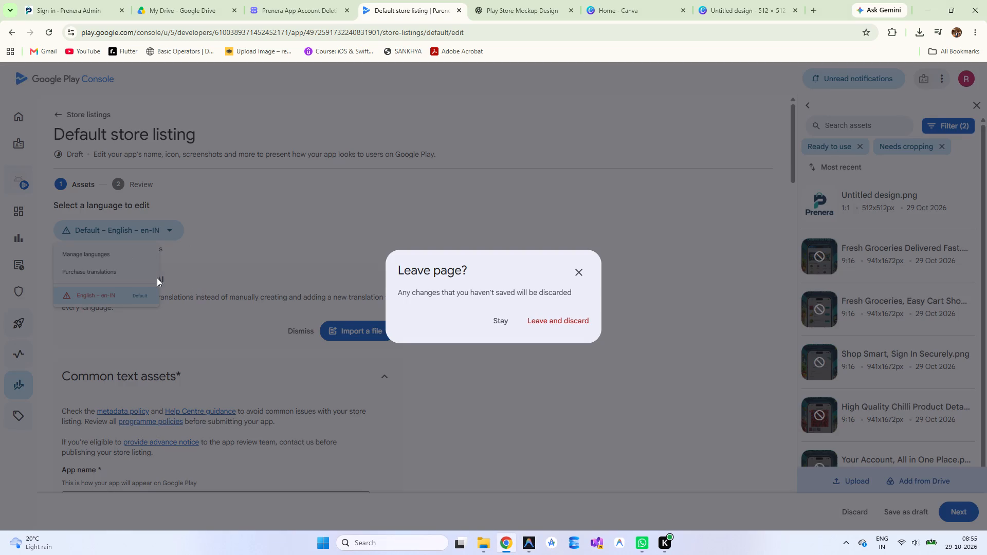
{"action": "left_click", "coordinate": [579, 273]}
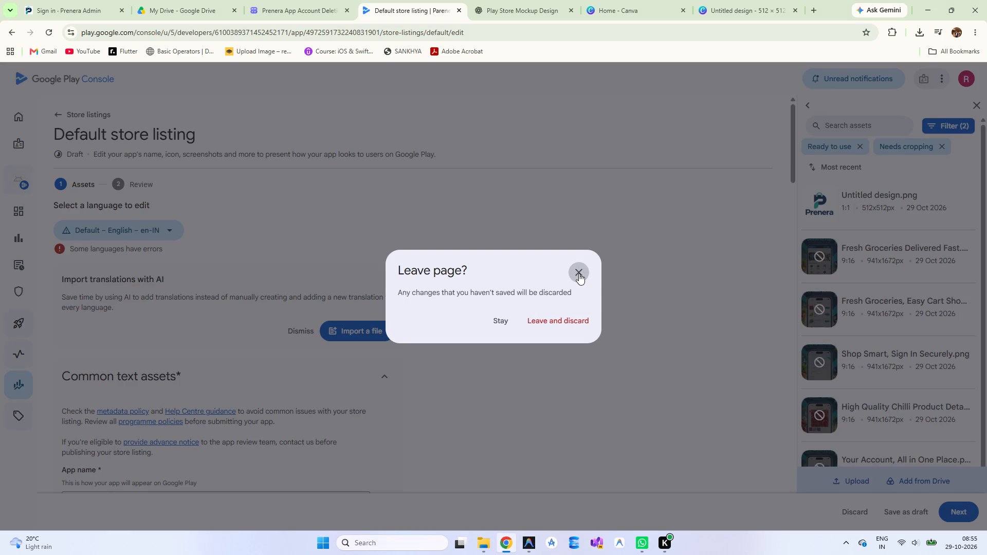
Open the default store listing's language selection.
{"action": "left_click", "coordinate": [148, 221]}
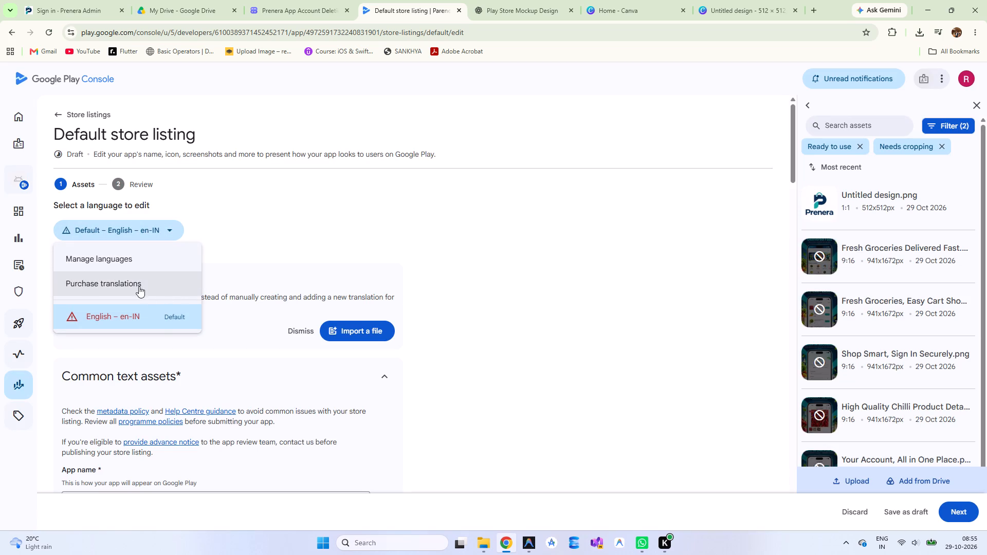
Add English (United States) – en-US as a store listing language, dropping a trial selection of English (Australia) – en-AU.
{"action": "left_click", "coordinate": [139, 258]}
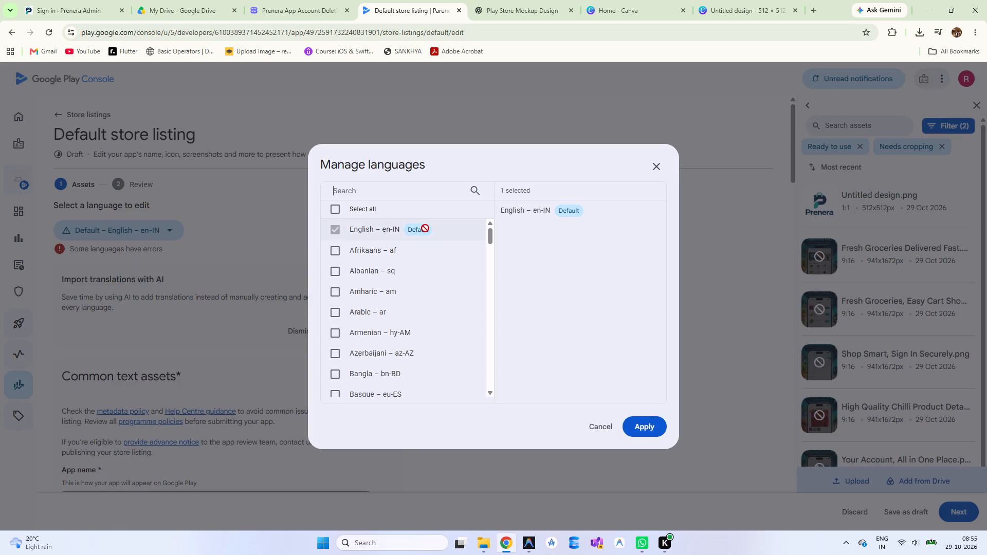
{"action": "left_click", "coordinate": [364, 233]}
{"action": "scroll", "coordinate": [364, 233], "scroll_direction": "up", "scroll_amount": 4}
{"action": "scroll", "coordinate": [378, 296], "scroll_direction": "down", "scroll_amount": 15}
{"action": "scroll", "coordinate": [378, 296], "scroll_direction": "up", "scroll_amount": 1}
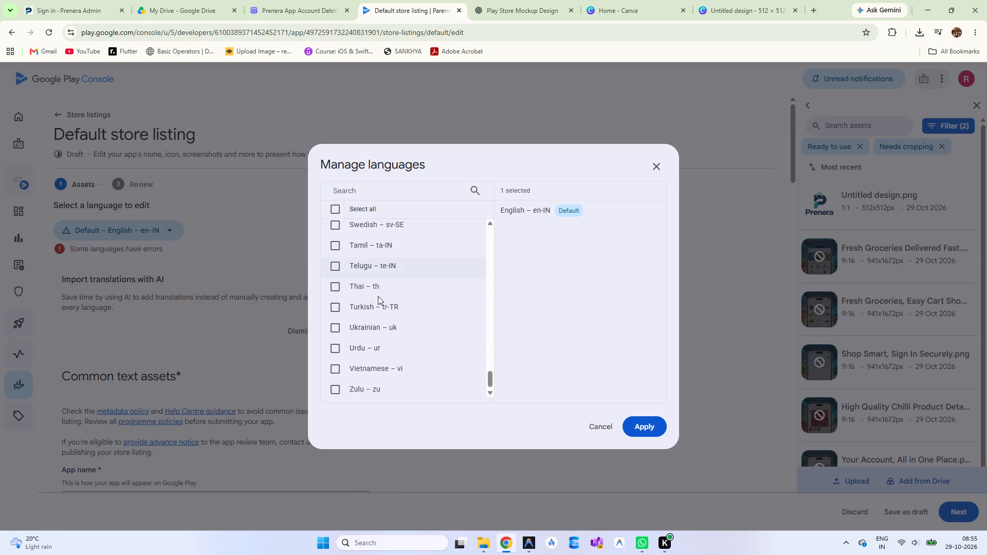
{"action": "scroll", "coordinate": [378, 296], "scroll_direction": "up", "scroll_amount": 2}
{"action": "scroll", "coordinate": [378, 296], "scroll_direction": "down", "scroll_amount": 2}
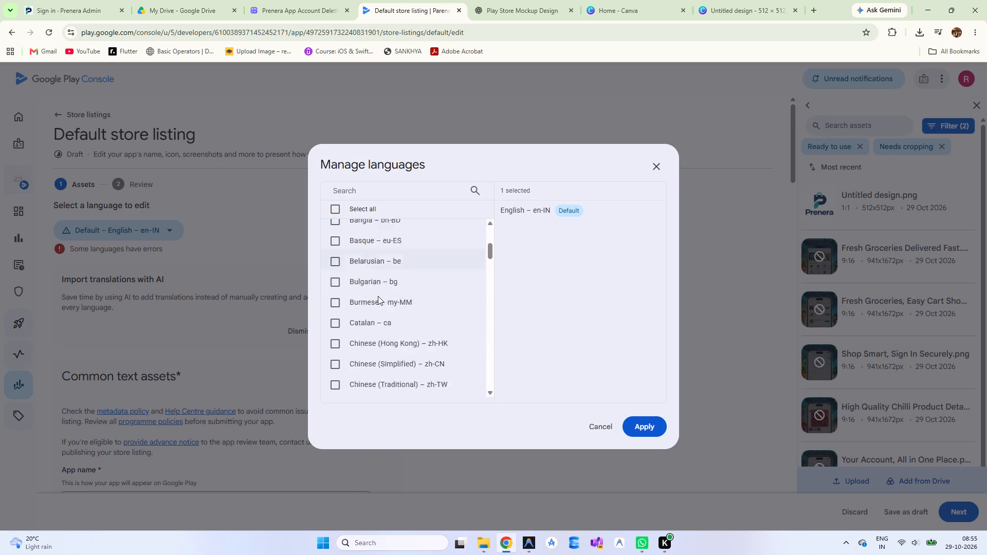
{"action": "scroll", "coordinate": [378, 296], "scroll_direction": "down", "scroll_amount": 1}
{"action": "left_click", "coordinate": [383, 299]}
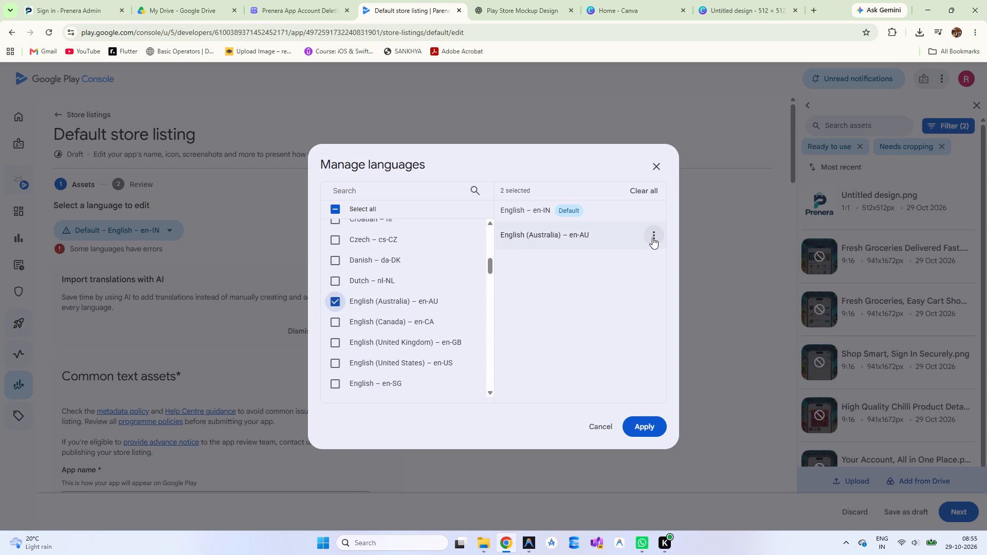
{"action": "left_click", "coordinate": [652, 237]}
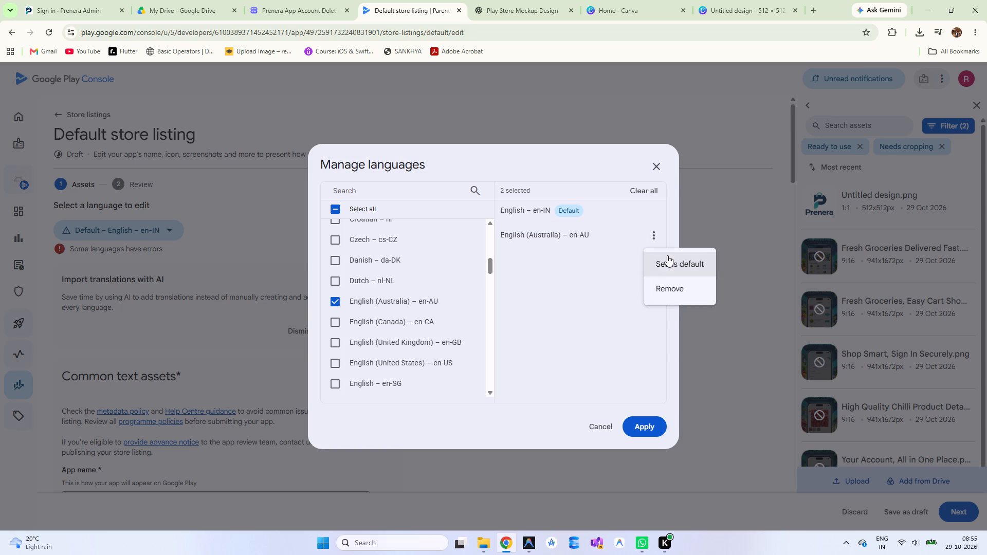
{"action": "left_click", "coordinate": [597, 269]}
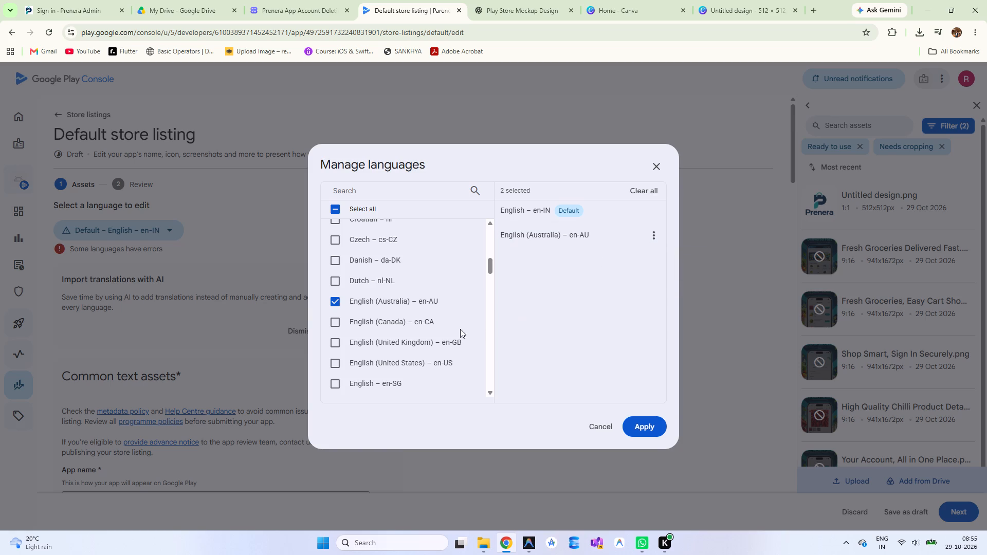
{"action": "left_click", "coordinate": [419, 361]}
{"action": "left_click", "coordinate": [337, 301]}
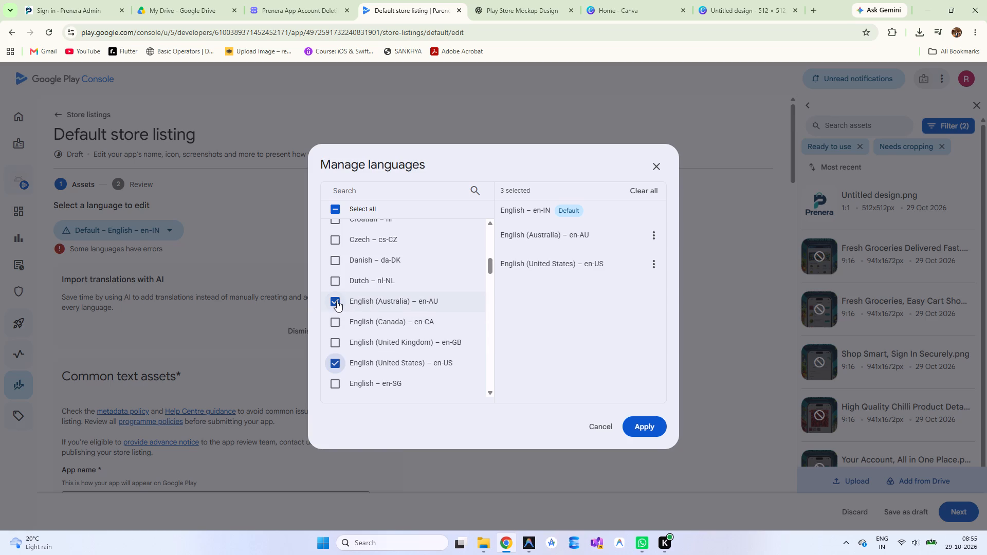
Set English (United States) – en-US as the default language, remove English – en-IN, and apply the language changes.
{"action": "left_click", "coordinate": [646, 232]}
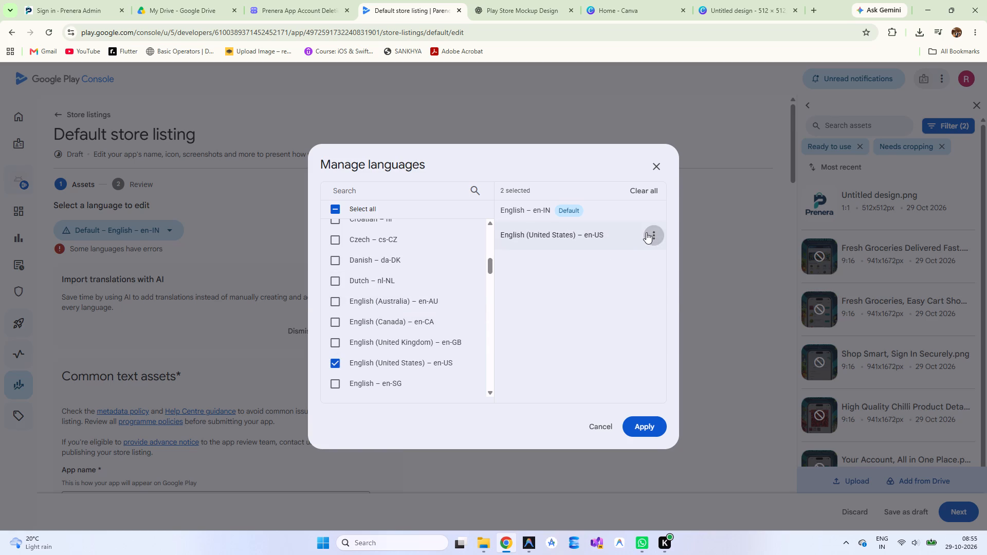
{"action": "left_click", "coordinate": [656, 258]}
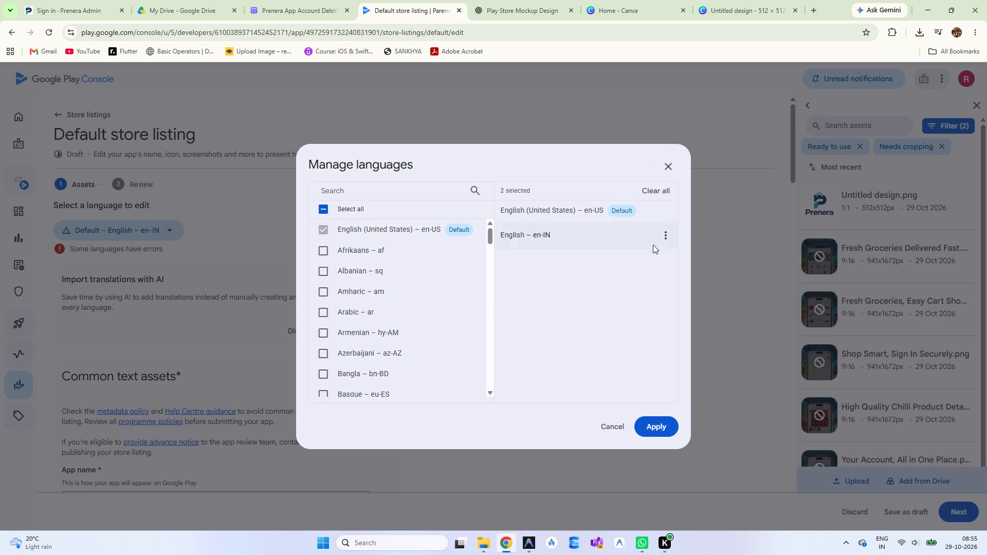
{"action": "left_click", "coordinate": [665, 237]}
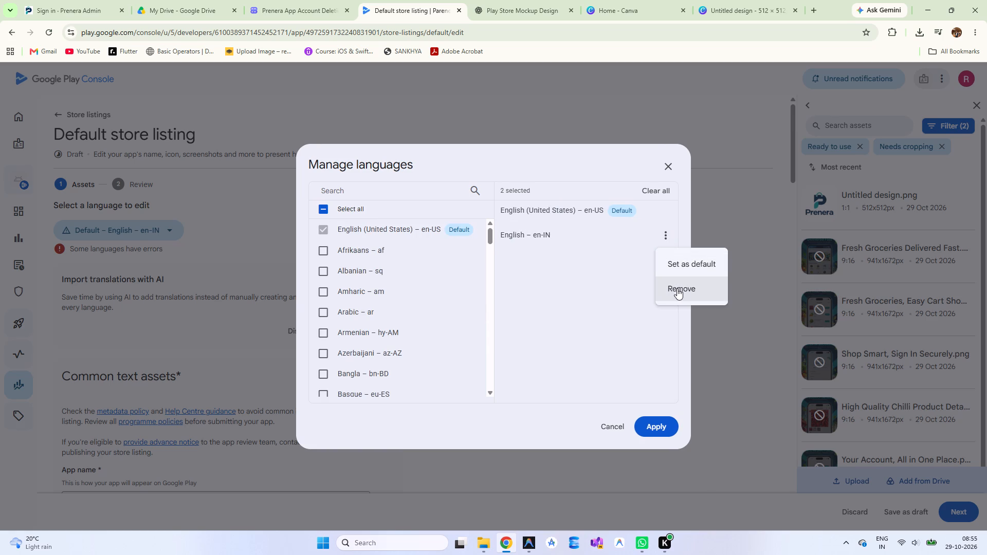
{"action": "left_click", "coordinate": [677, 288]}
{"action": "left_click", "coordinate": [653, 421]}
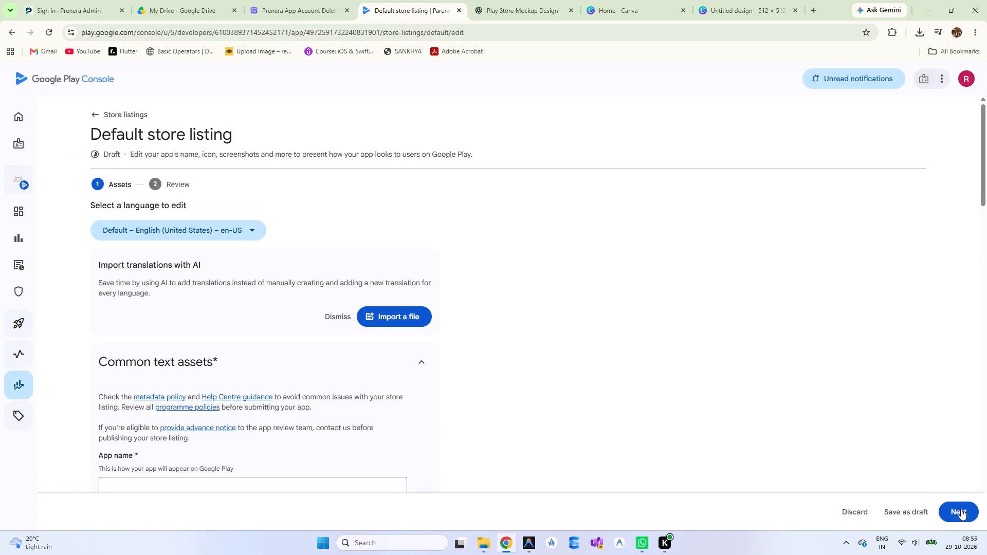
Try to continue to the review, dismiss the AI translation import suggestion, and check the en-US listing's fields for errors.
{"action": "left_click", "coordinate": [961, 509]}
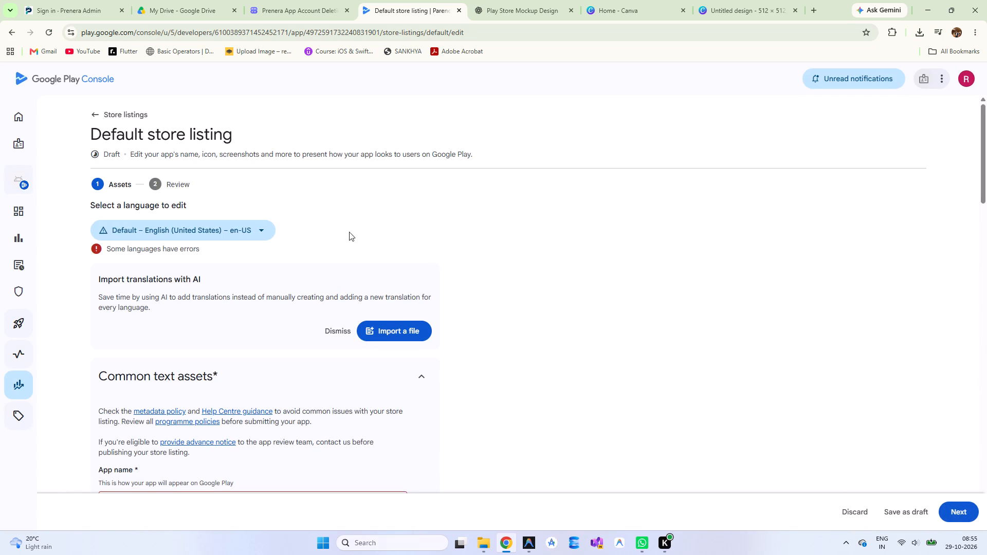
{"action": "left_click", "coordinate": [263, 230]}
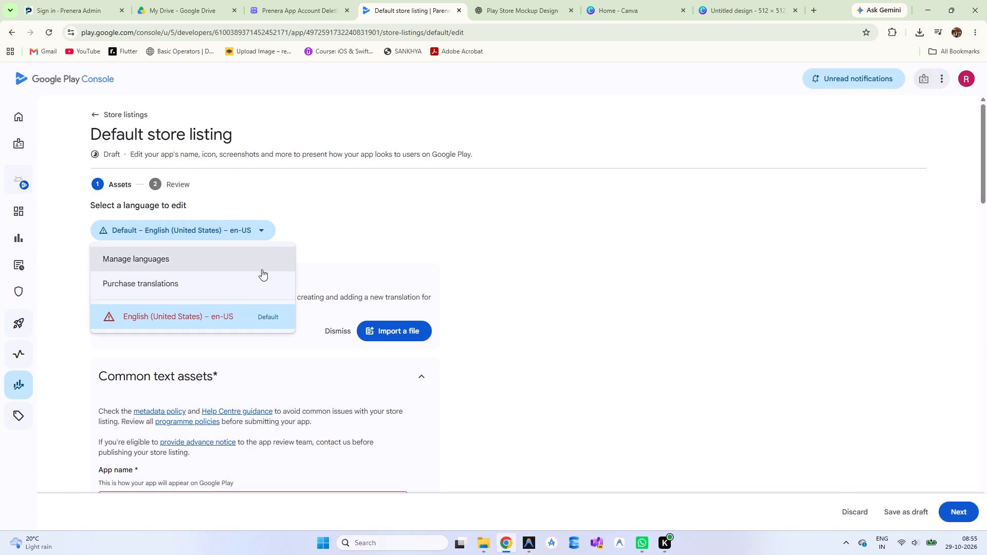
{"action": "left_click", "coordinate": [267, 312]}
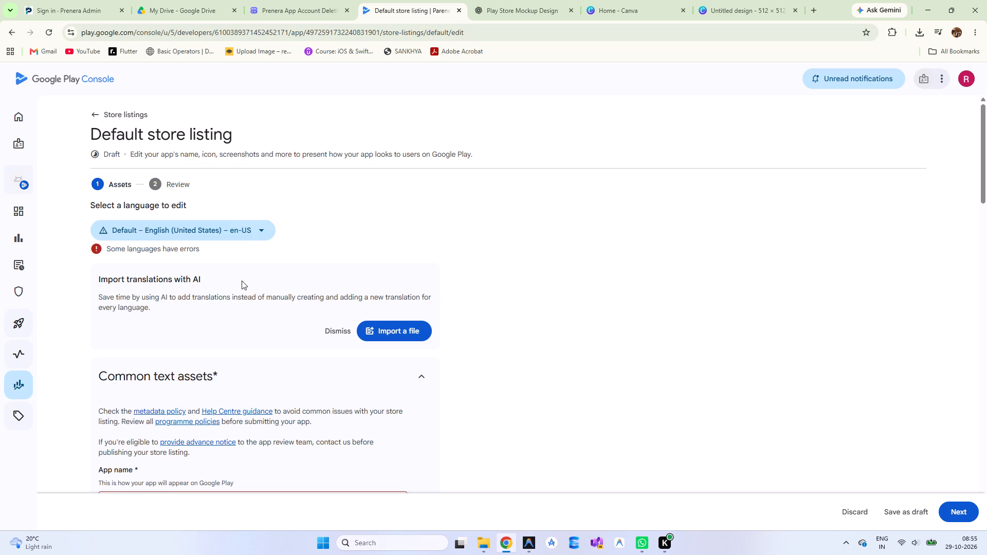
{"action": "left_click", "coordinate": [343, 328]}
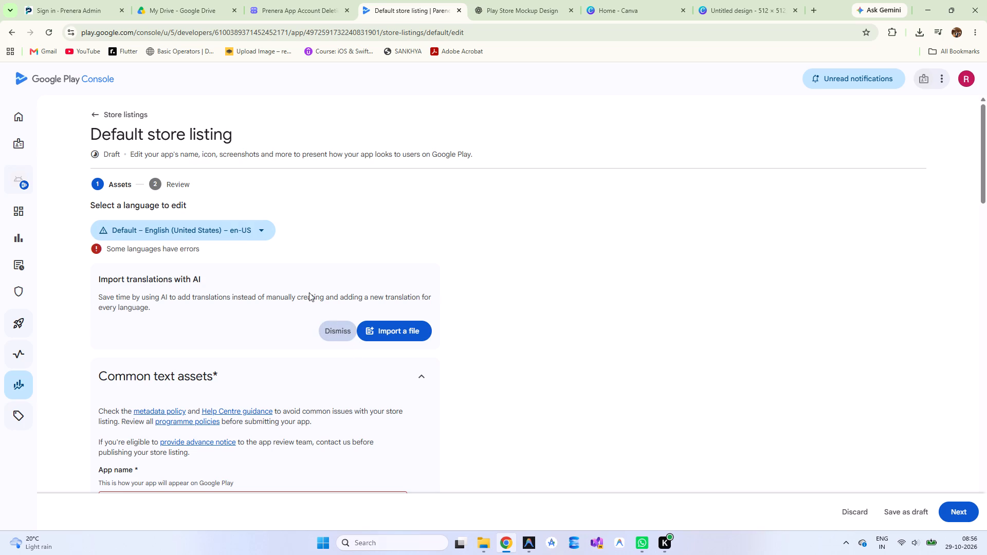
{"action": "scroll", "coordinate": [343, 347], "scroll_direction": "down", "scroll_amount": 1}
{"action": "scroll", "coordinate": [296, 290], "scroll_direction": "down", "scroll_amount": 12}
{"action": "scroll", "coordinate": [296, 290], "scroll_direction": "up", "scroll_amount": 3}
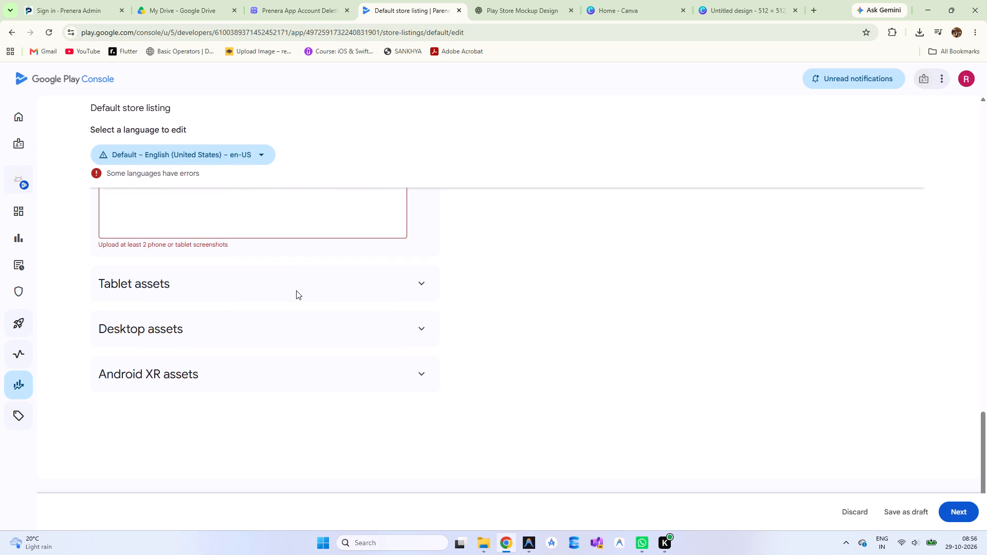
{"action": "scroll", "coordinate": [296, 290], "scroll_direction": "up", "scroll_amount": 3}
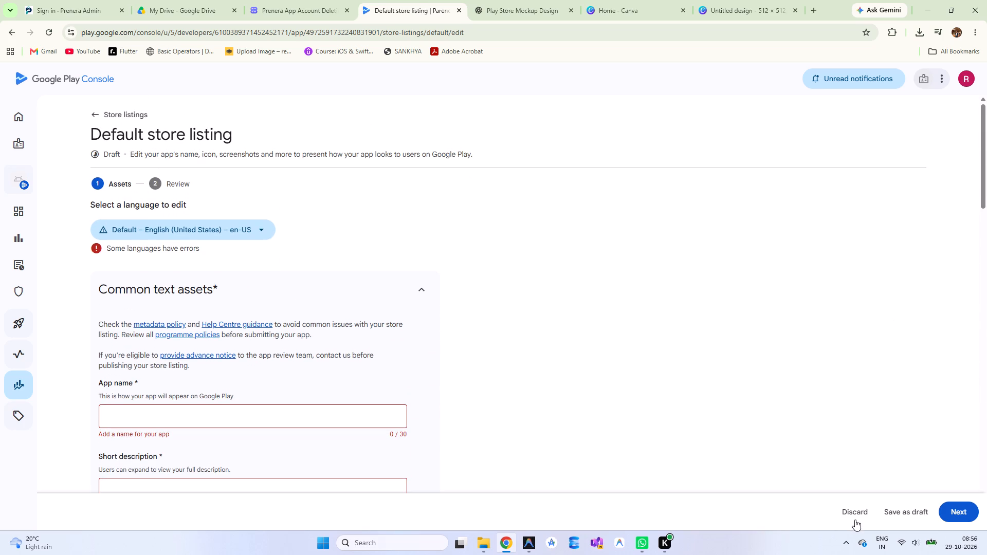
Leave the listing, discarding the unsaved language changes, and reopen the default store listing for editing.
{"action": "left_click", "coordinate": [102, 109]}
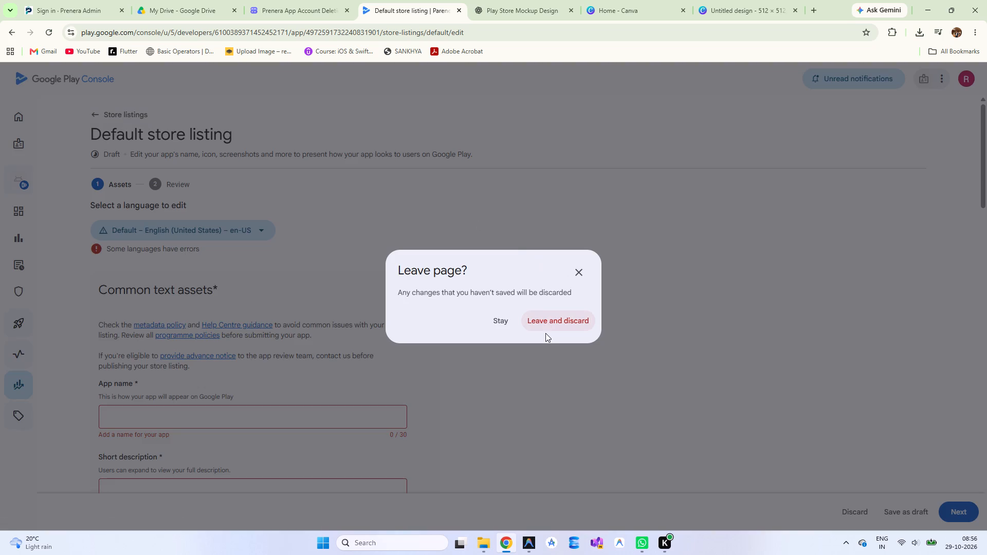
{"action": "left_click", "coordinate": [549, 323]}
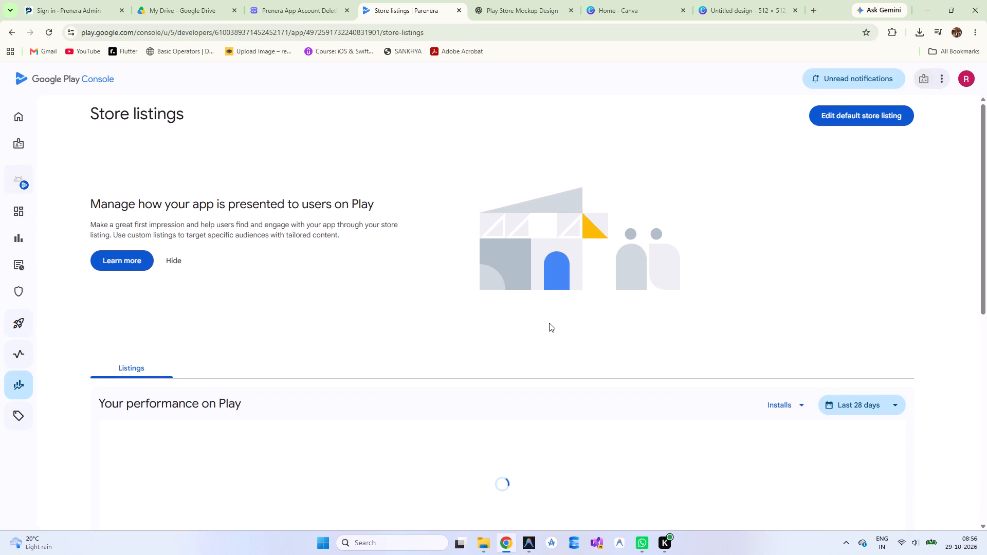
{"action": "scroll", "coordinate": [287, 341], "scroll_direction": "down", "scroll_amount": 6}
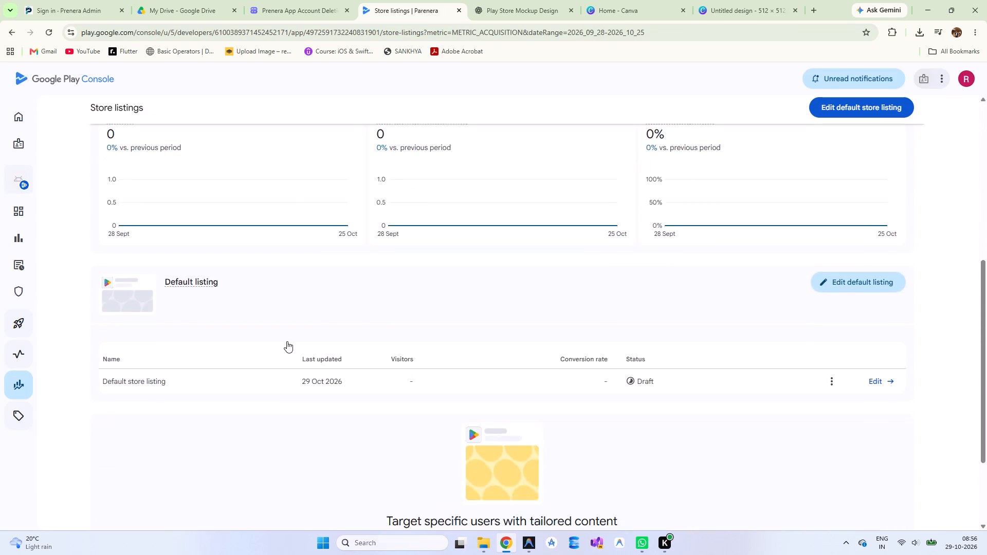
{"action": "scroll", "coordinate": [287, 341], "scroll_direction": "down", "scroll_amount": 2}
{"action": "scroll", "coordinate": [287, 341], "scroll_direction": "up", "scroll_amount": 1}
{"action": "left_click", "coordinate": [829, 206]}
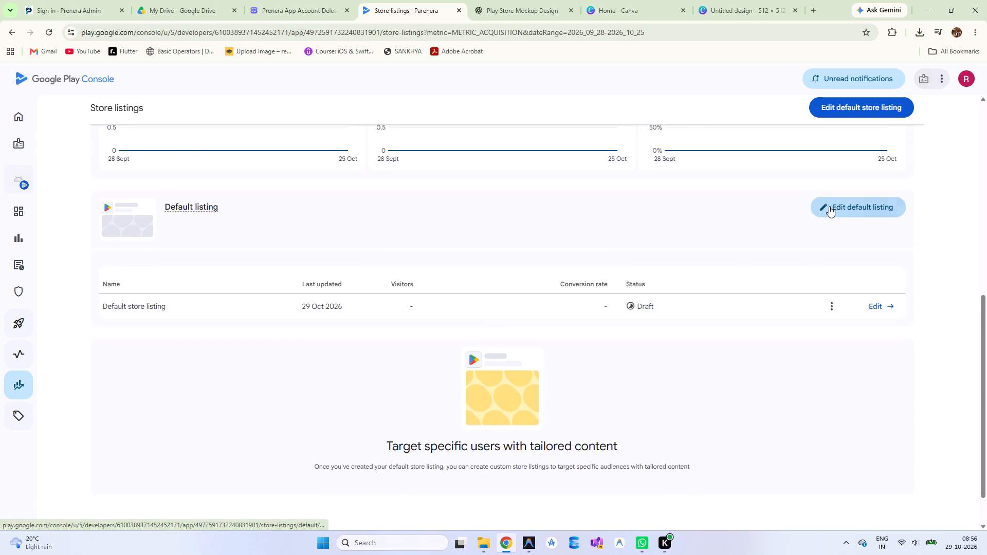
Look over the English – en-IN listing's text, visual, phone and tablet asset sections.
{"action": "scroll", "coordinate": [505, 357], "scroll_direction": "down", "scroll_amount": 1}
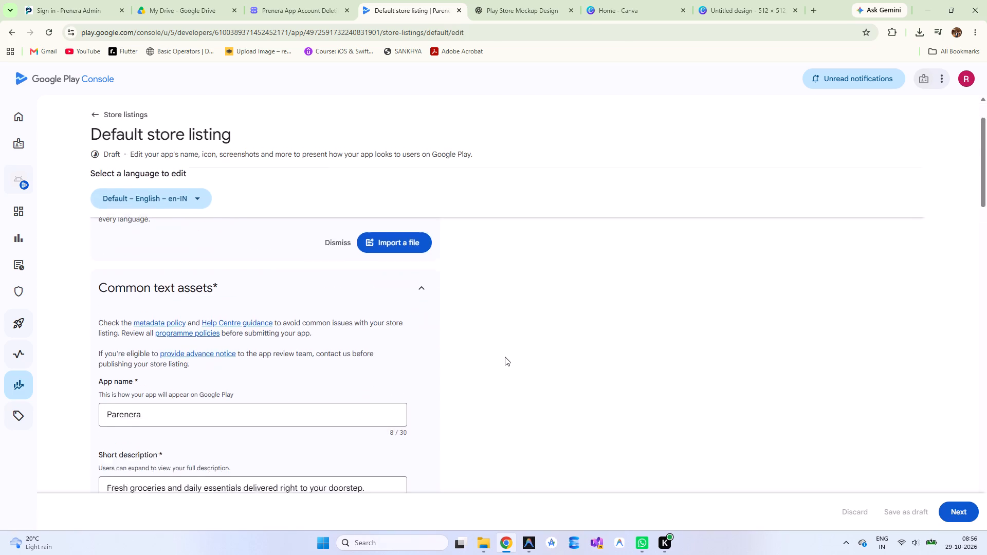
{"action": "scroll", "coordinate": [505, 357], "scroll_direction": "down", "scroll_amount": 7}
{"action": "scroll", "coordinate": [505, 357], "scroll_direction": "up", "scroll_amount": 1}
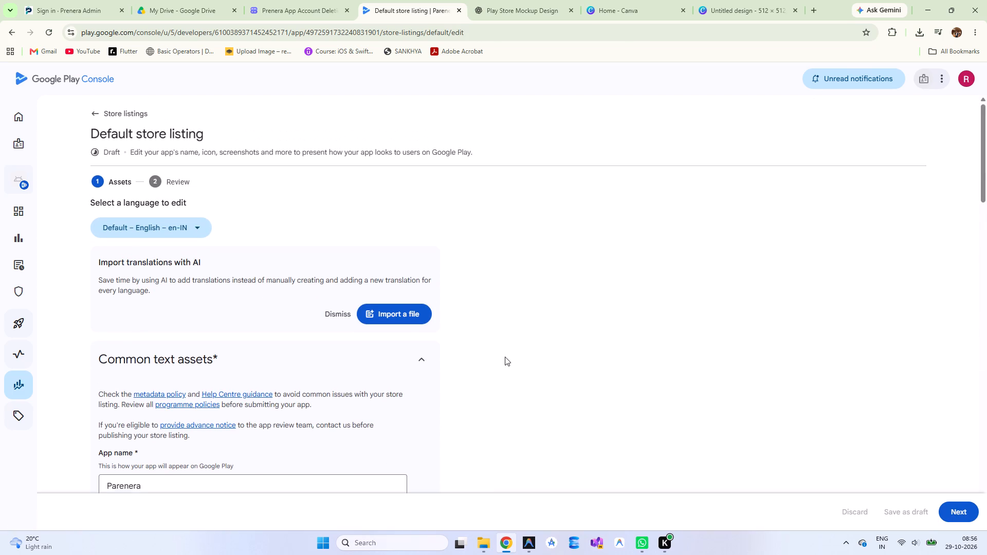
{"action": "scroll", "coordinate": [505, 357], "scroll_direction": "down", "scroll_amount": 18}
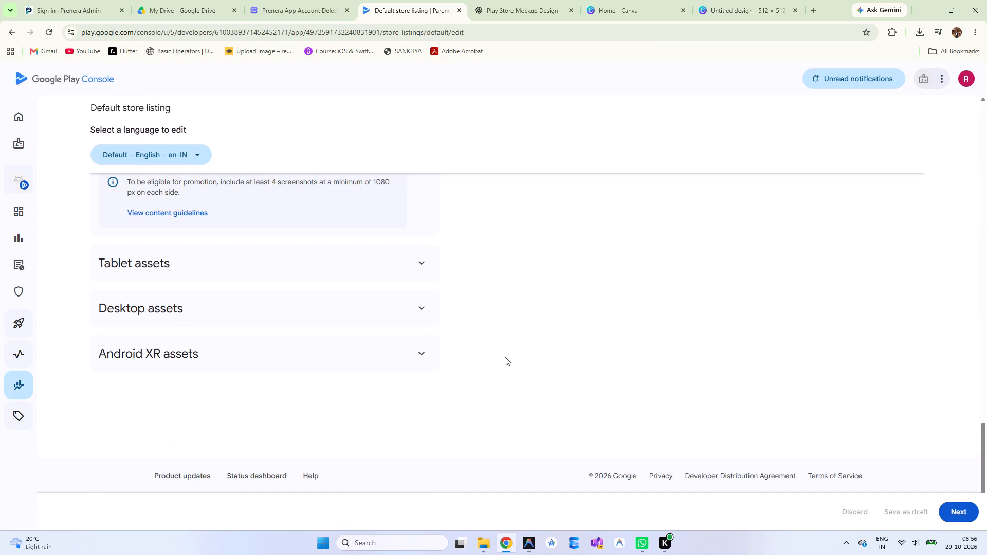
{"action": "scroll", "coordinate": [505, 357], "scroll_direction": "up", "scroll_amount": 5}
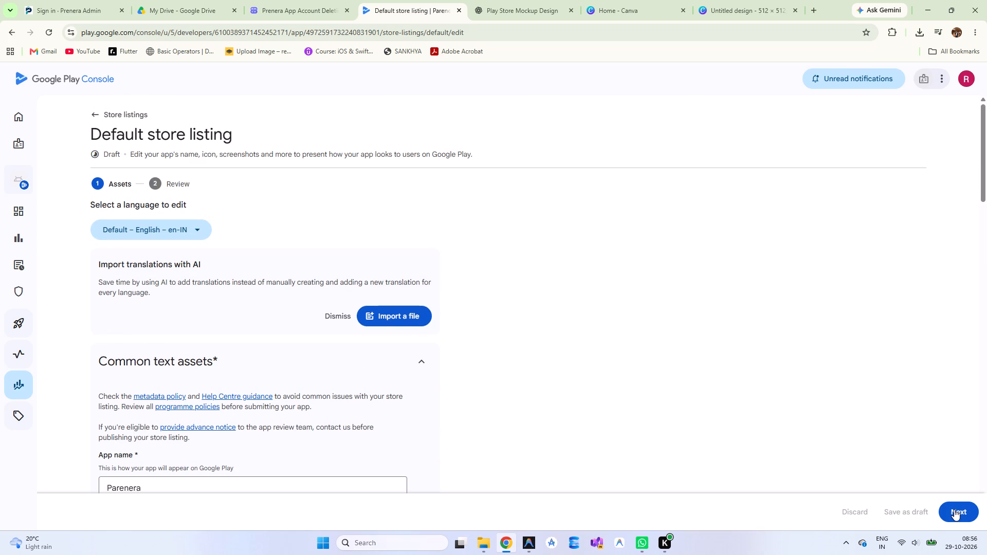
{"action": "left_click", "coordinate": [954, 509]}
{"action": "scroll", "coordinate": [623, 392], "scroll_direction": "down", "scroll_amount": 5}
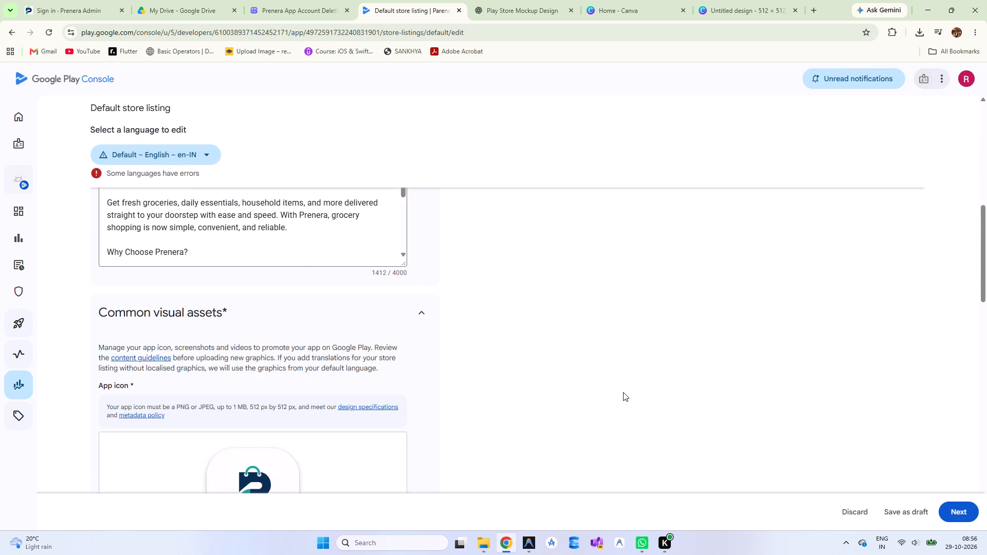
{"action": "scroll", "coordinate": [623, 392], "scroll_direction": "down", "scroll_amount": 4}
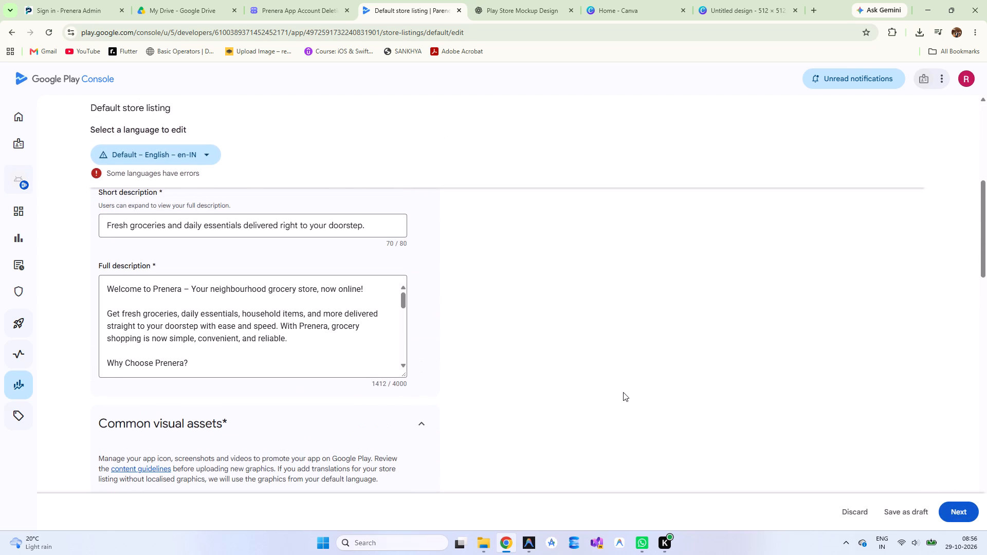
{"action": "scroll", "coordinate": [623, 392], "scroll_direction": "down", "scroll_amount": 1}
{"action": "scroll", "coordinate": [623, 392], "scroll_direction": "right", "scroll_amount": 1}
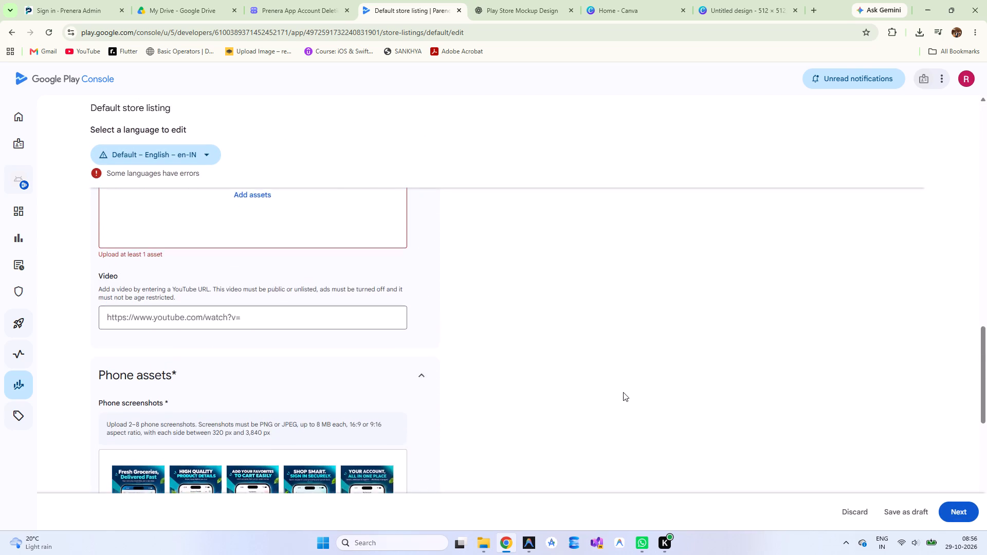
{"action": "scroll", "coordinate": [623, 392], "scroll_direction": "right", "scroll_amount": 1}
{"action": "scroll", "coordinate": [623, 392], "scroll_direction": "up", "scroll_amount": 1}
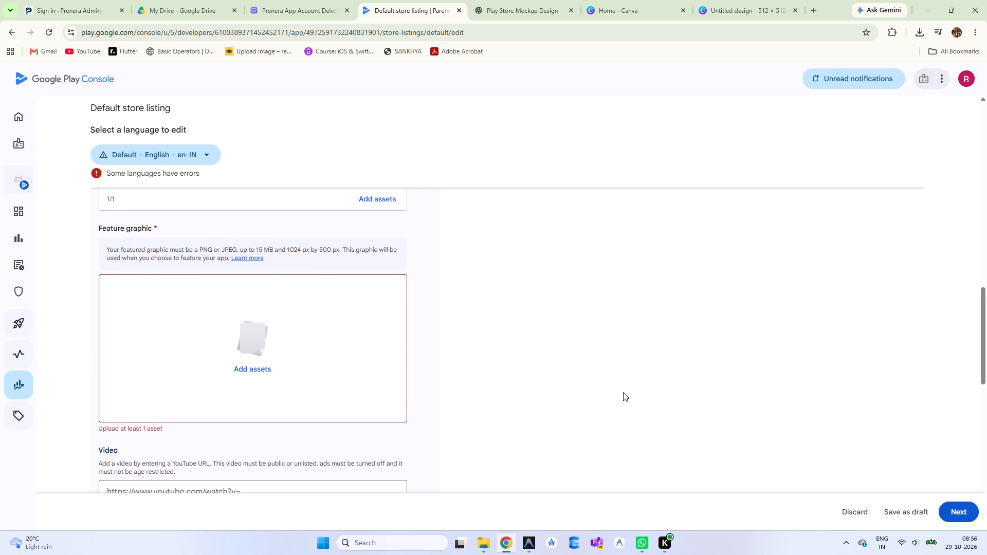
{"action": "scroll", "coordinate": [623, 392], "scroll_direction": "up", "scroll_amount": 1}
{"action": "scroll", "coordinate": [623, 392], "scroll_direction": "down", "scroll_amount": 10}
{"action": "scroll", "coordinate": [623, 392], "scroll_direction": "up", "scroll_amount": 6}
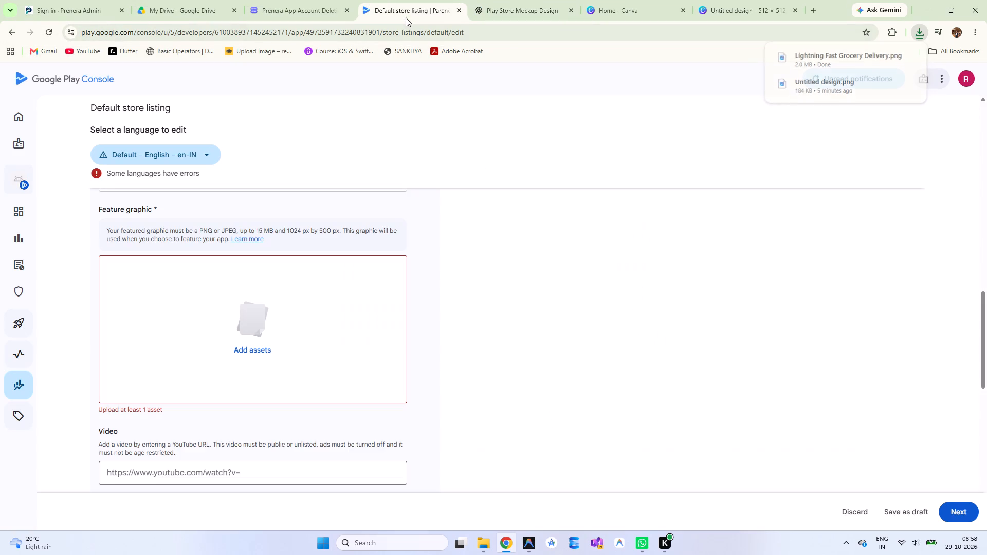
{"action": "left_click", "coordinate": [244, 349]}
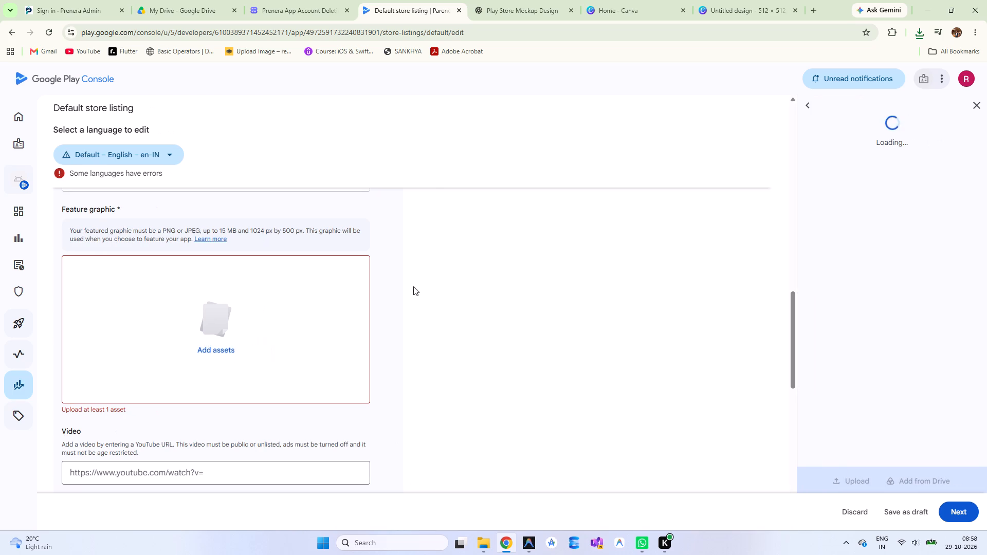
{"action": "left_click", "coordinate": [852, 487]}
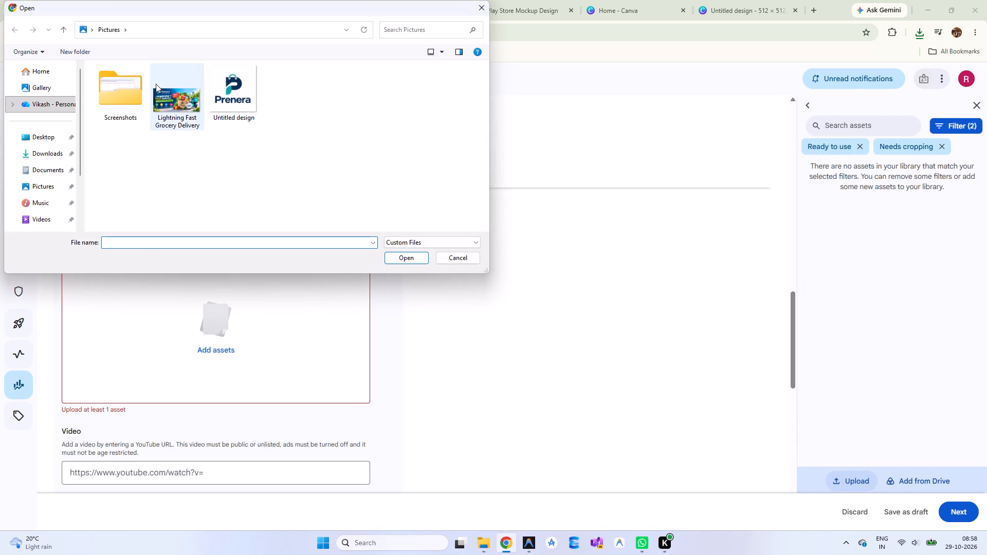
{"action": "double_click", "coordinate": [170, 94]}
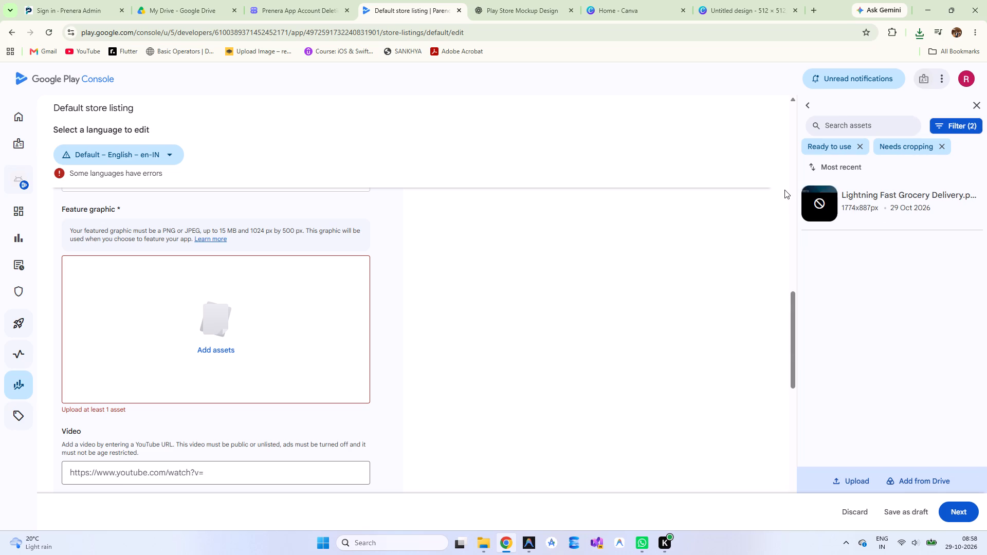
In Canva, close the 512 × 512 px icon design and set the custom design width to 1024 px.
{"action": "left_click", "coordinate": [733, 1]}
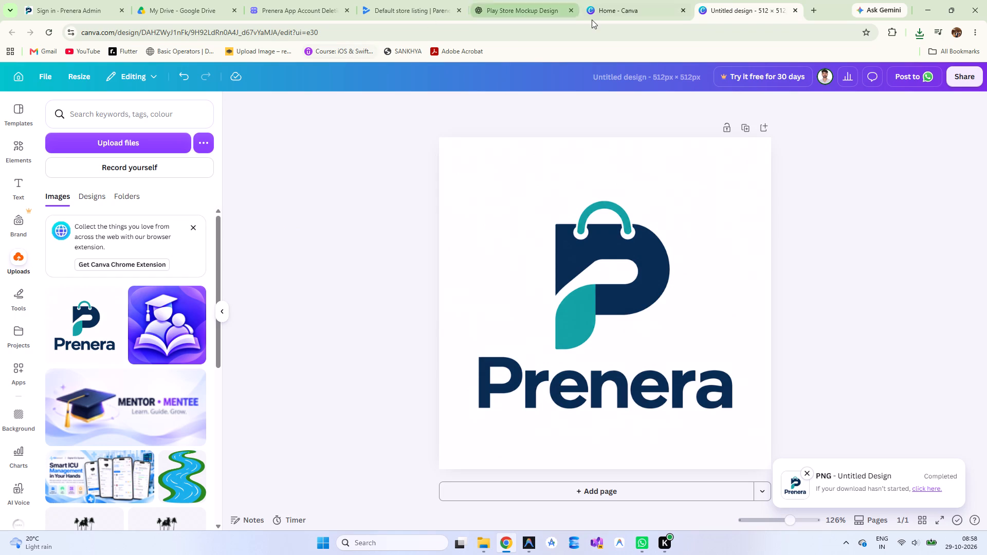
{"action": "left_click", "coordinate": [791, 9]}
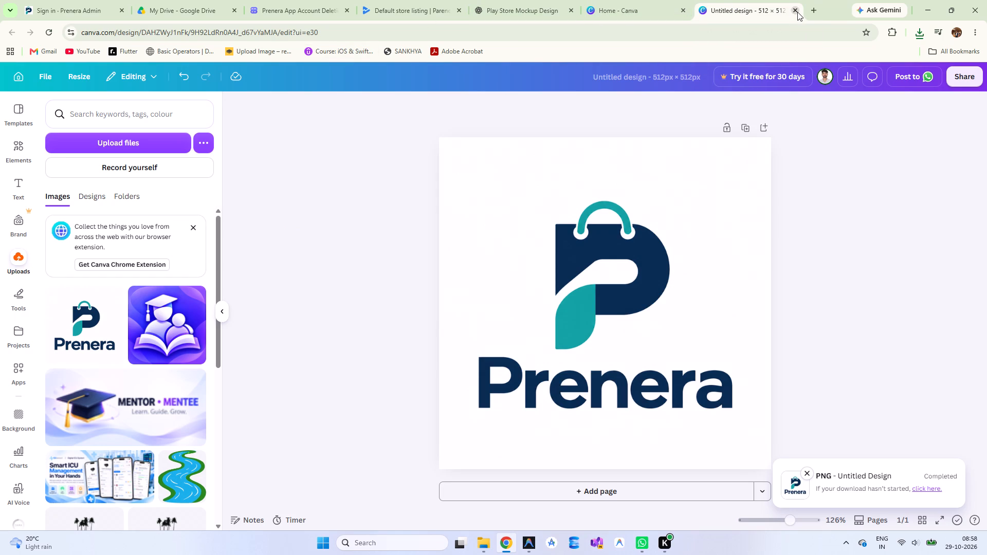
{"action": "left_click", "coordinate": [797, 12]}
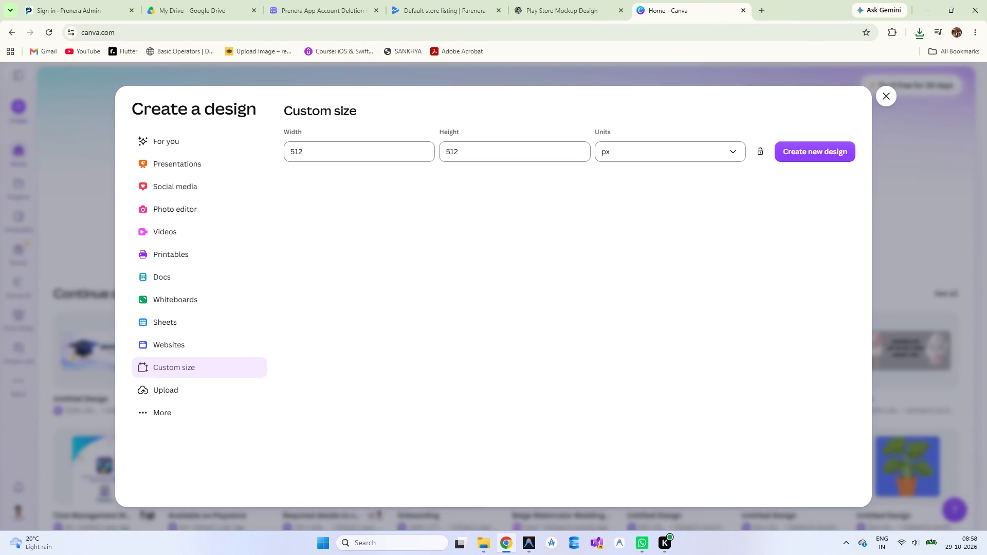
{"action": "double_click", "coordinate": [305, 153]}
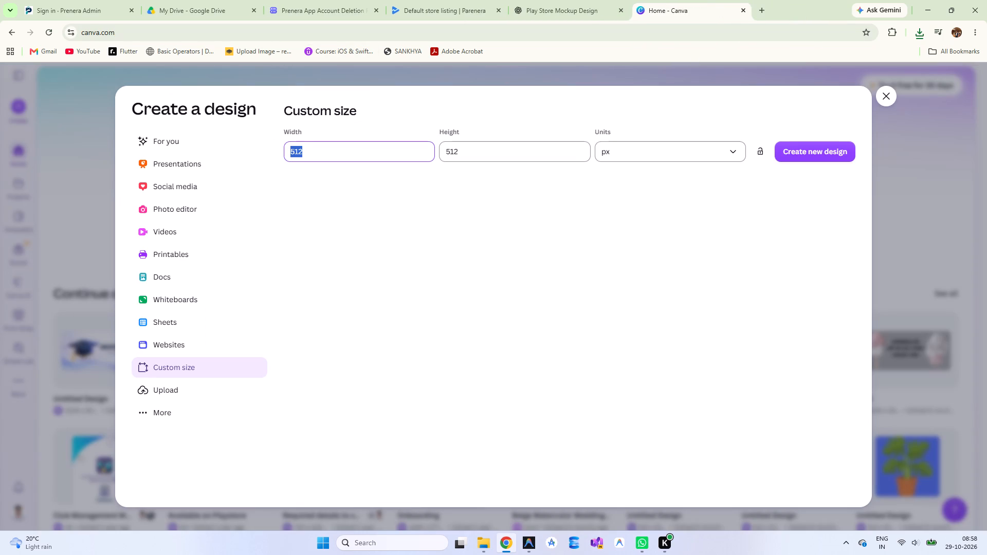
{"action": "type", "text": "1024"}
Set the custom design height to 500 px and create the new 1024 × 500 px design.
{"action": "left_click", "coordinate": [462, 151]}
{"action": "key", "text": "BackSpace"}
{"action": "key", "text": "BackSpace"}
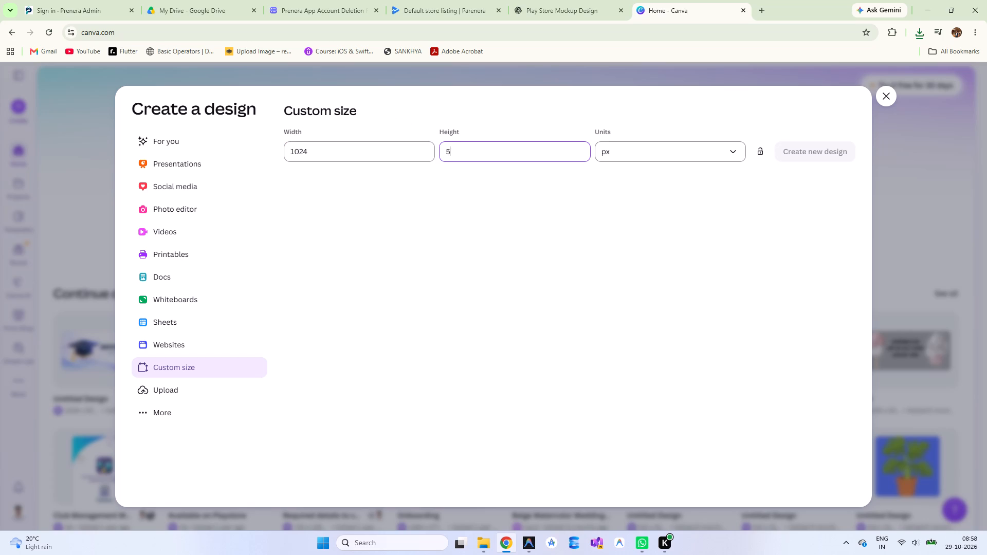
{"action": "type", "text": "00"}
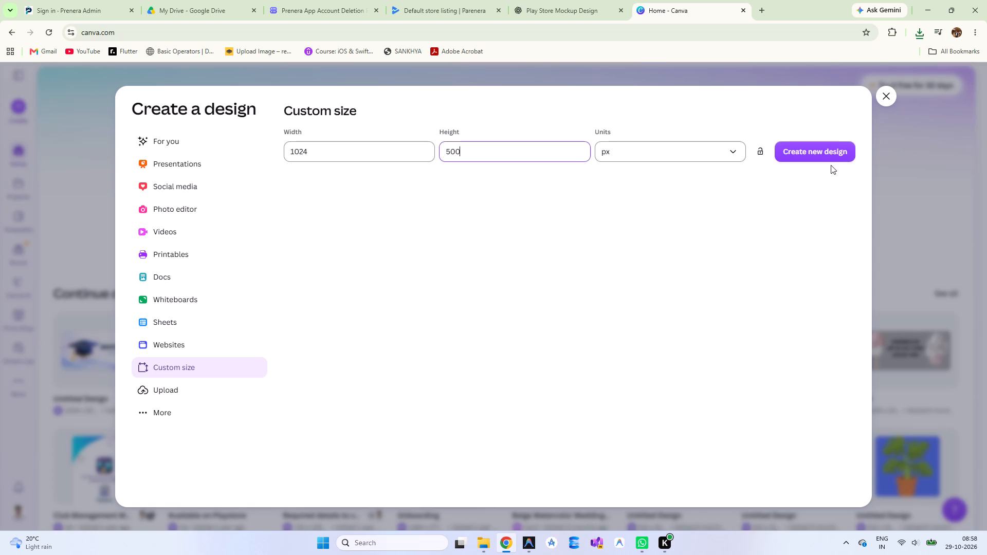
{"action": "left_click", "coordinate": [825, 152]}
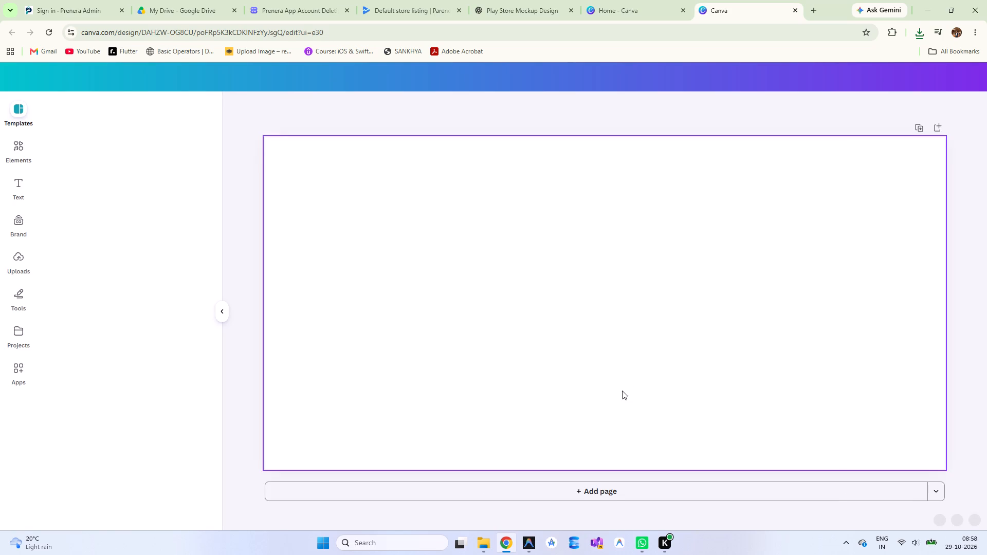
Upload the Prenera Lightning Fast Delivery banner image from the computer to the design's uploads.
{"action": "left_click", "coordinate": [22, 255]}
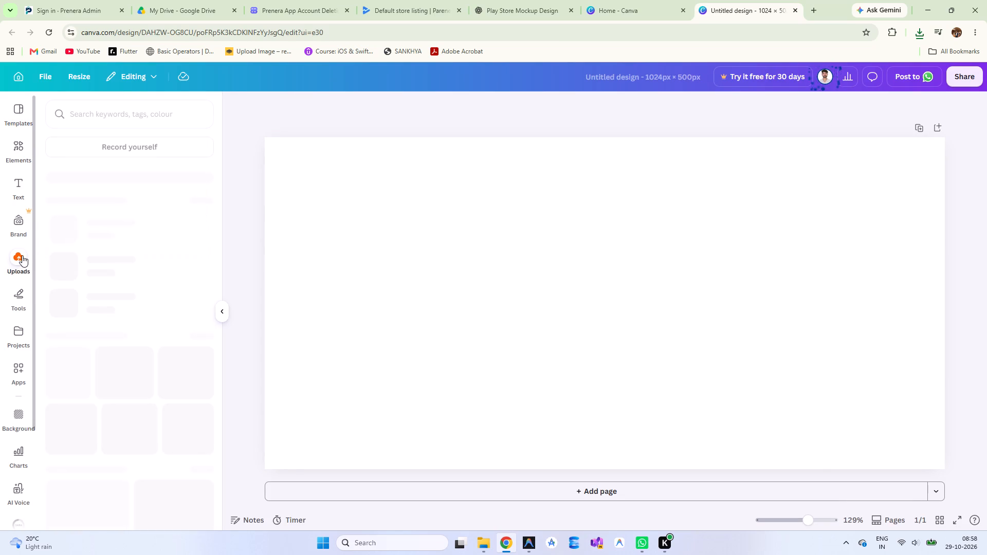
{"action": "left_click", "coordinate": [152, 146]}
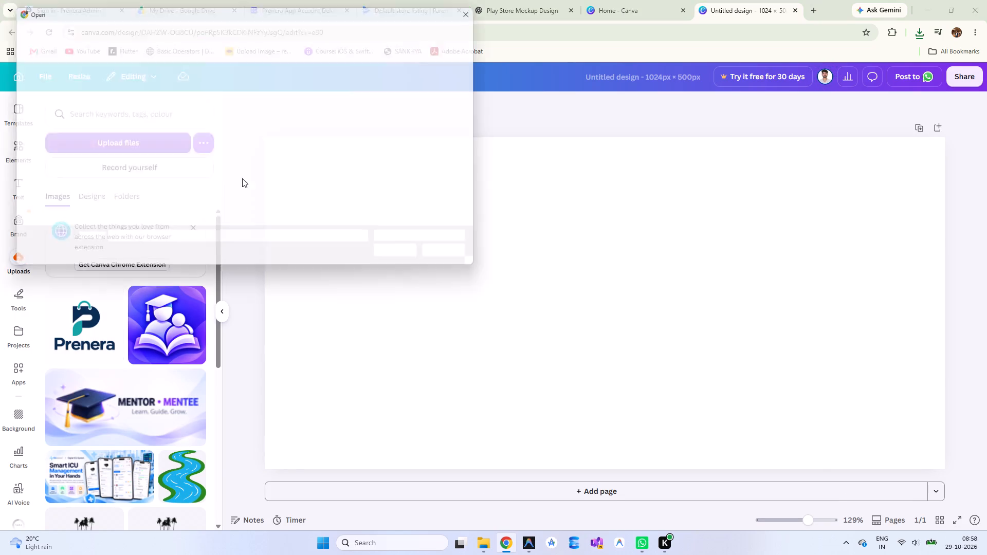
{"action": "double_click", "coordinate": [175, 112]}
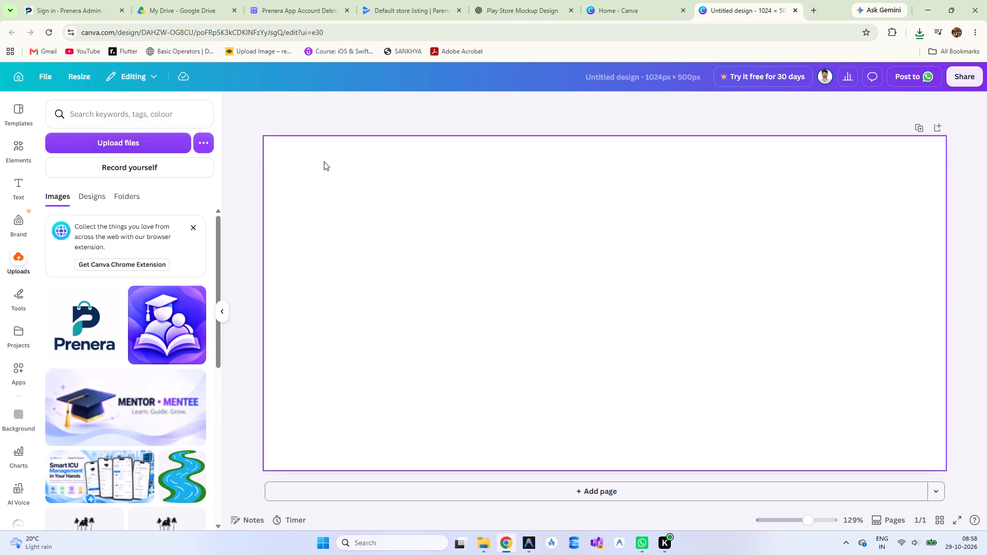
Place the uploaded Prenera banner at the page's upper-left corner and enlarge it proportionally to the full 1024 px page width.
{"action": "left_click_drag", "start_coordinate": [100, 319], "coordinate": [462, 239]}
{"action": "left_click_drag", "start_coordinate": [462, 239], "coordinate": [332, 182]}
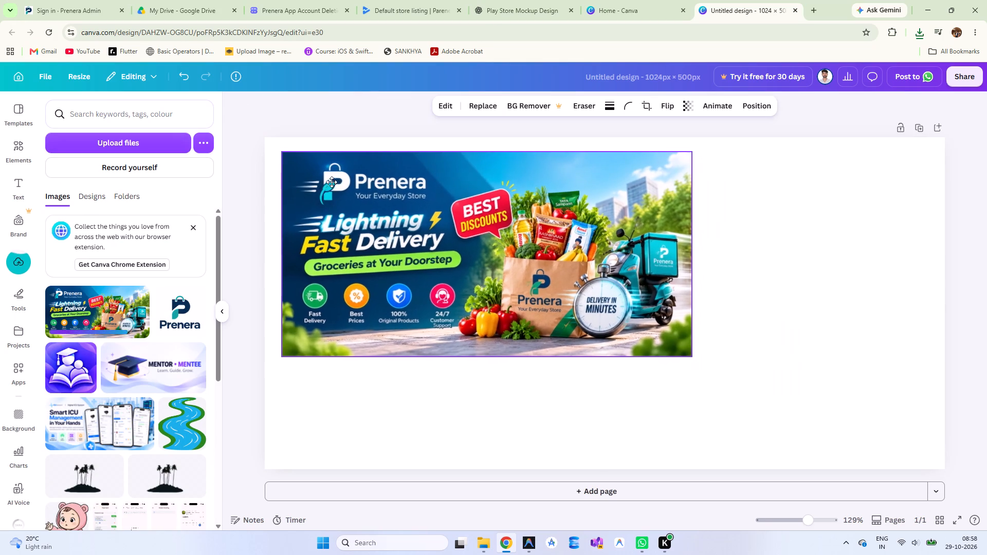
{"action": "left_click_drag", "start_coordinate": [332, 182], "coordinate": [321, 172]}
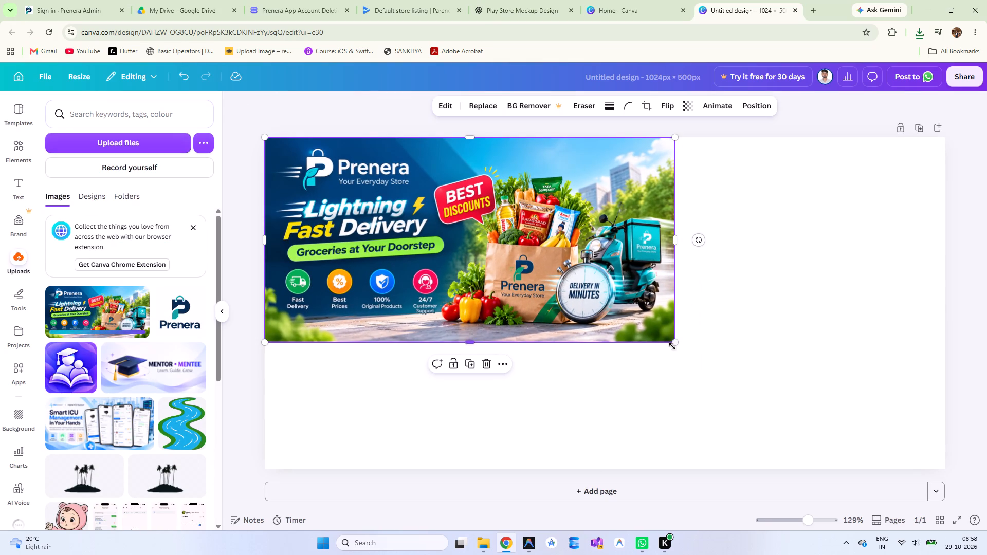
{"action": "left_click_drag", "start_coordinate": [677, 343], "coordinate": [924, 514]}
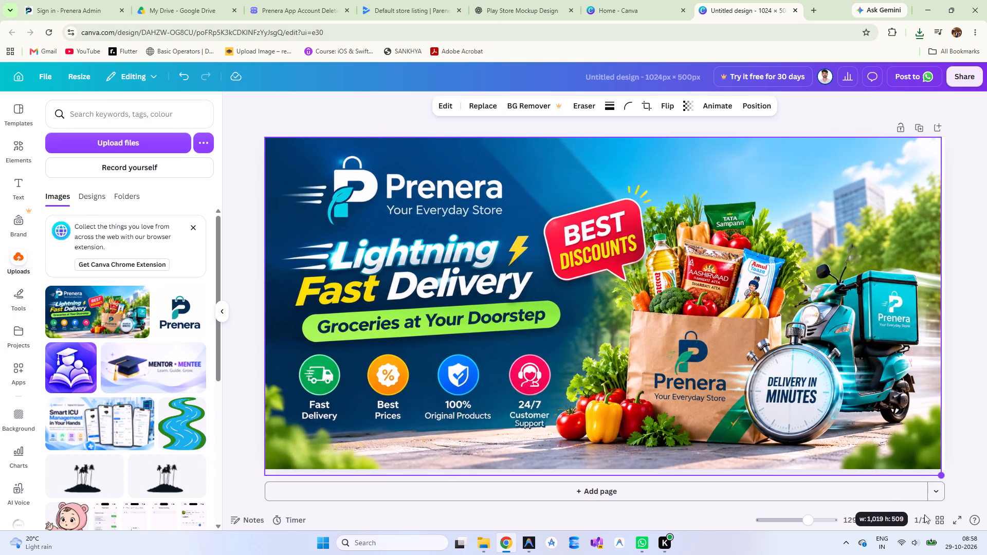
{"action": "left_click_drag", "start_coordinate": [924, 514], "coordinate": [947, 478]}
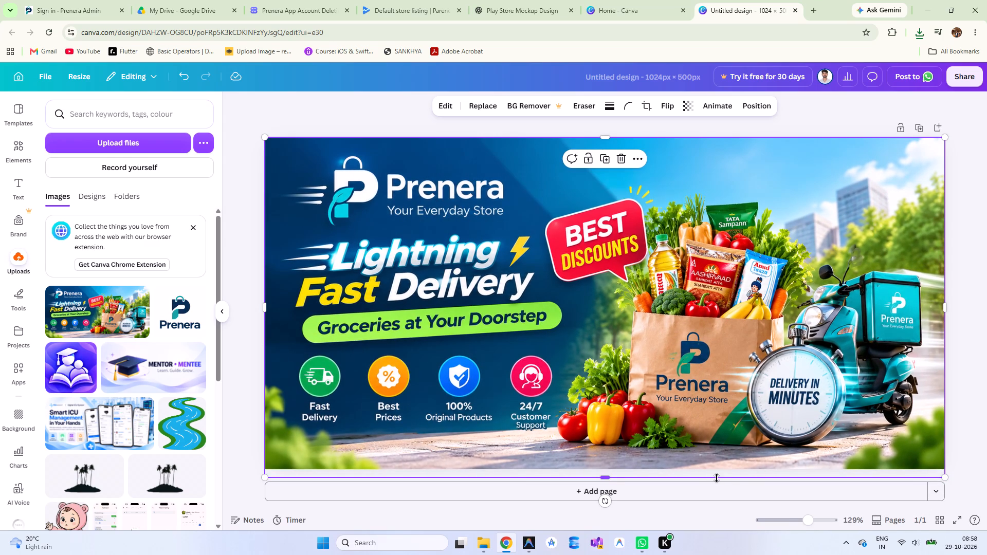
Crop the banner's bottom edge upward toward the page edge, to about 508 px high at the full 1024 px width.
{"action": "left_click", "coordinate": [259, 234]}
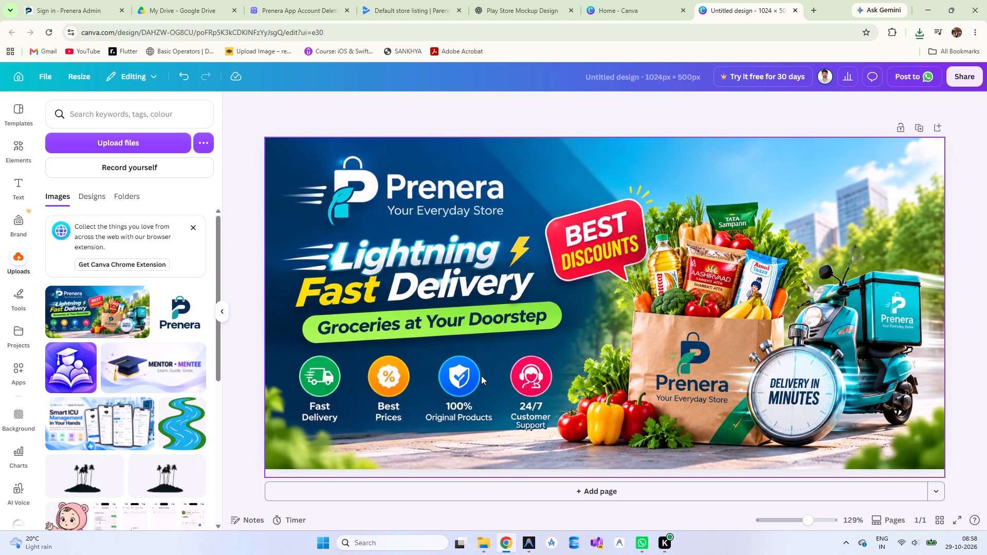
{"action": "left_click", "coordinate": [521, 454]}
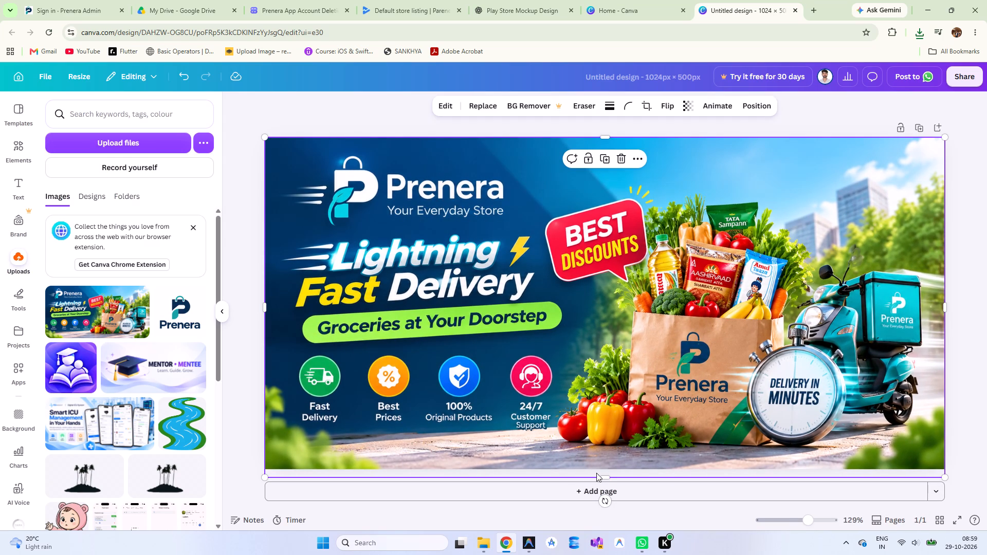
{"action": "left_click_drag", "start_coordinate": [604, 480], "coordinate": [605, 477]}
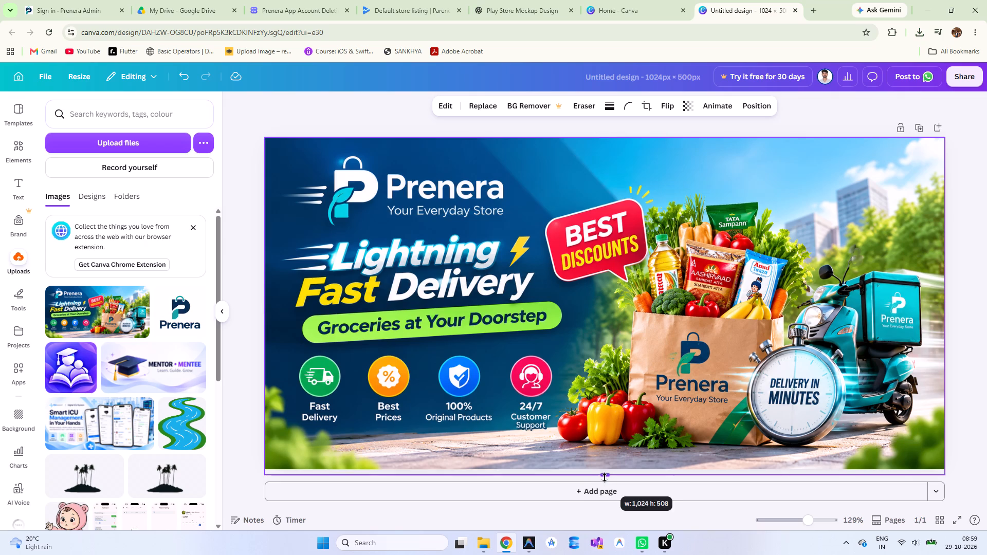
Resize the Prenera banner image at its bottom edge to fit the 1024 × 500 px page.
{"action": "left_click_drag", "start_coordinate": [605, 477], "coordinate": [606, 474]}
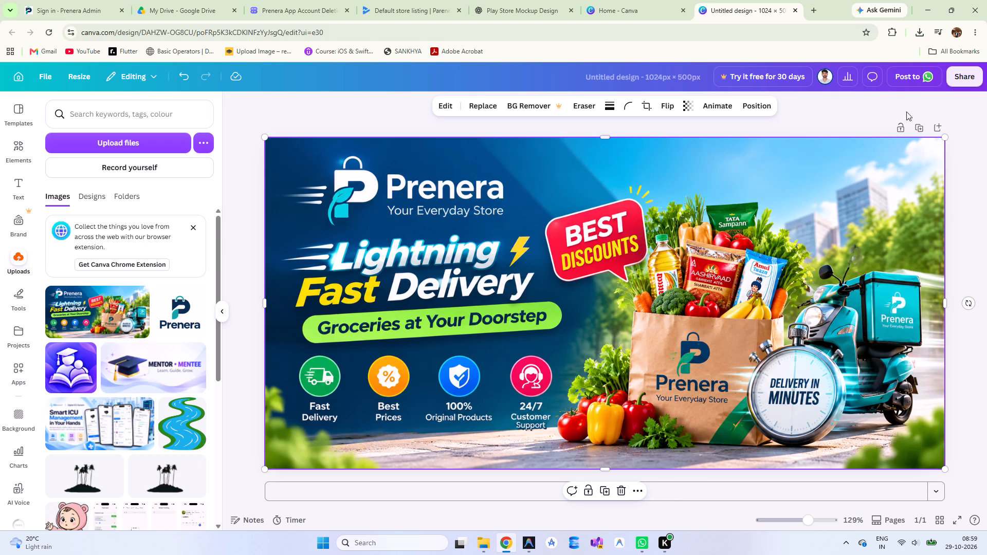
Download the 1024 × 500 px banner design as a PNG and save it in Pictures as "Untitled design (1)".
{"action": "left_click", "coordinate": [953, 84]}
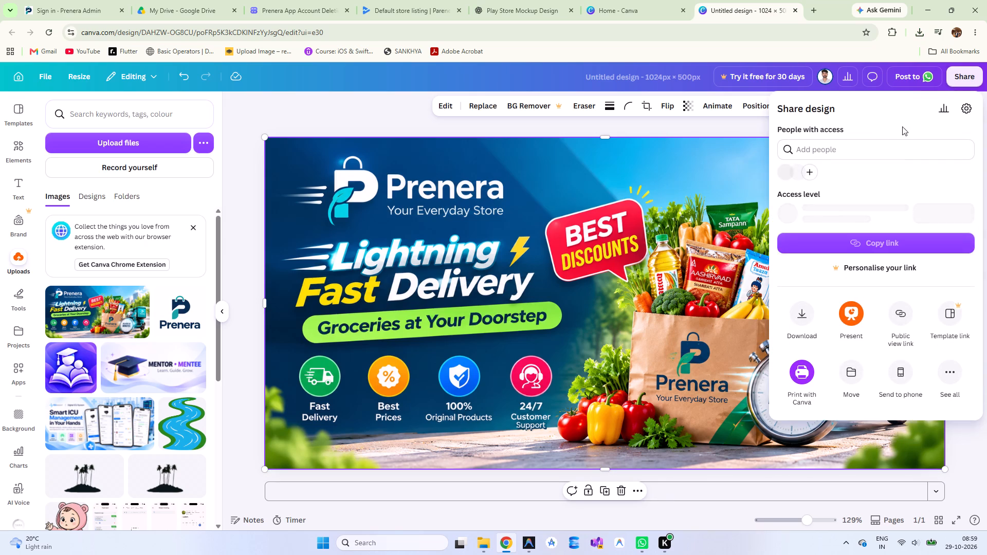
{"action": "left_click", "coordinate": [800, 310]}
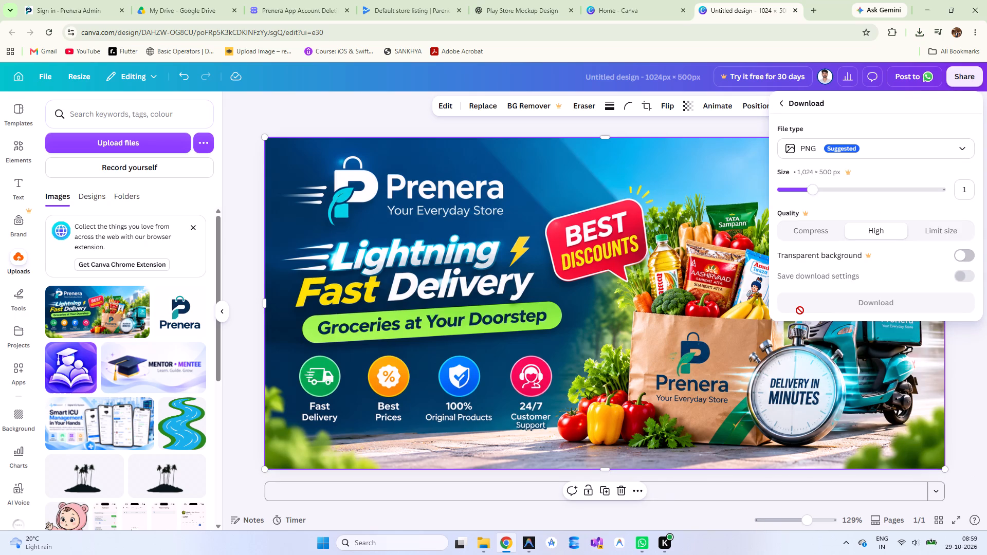
{"action": "left_click", "coordinate": [825, 297]}
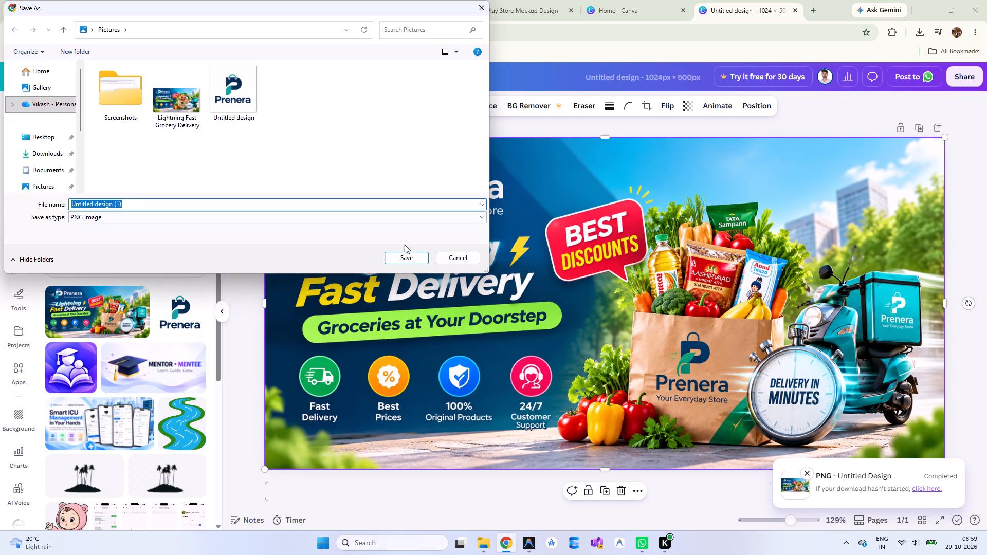
{"action": "left_click", "coordinate": [404, 252]}
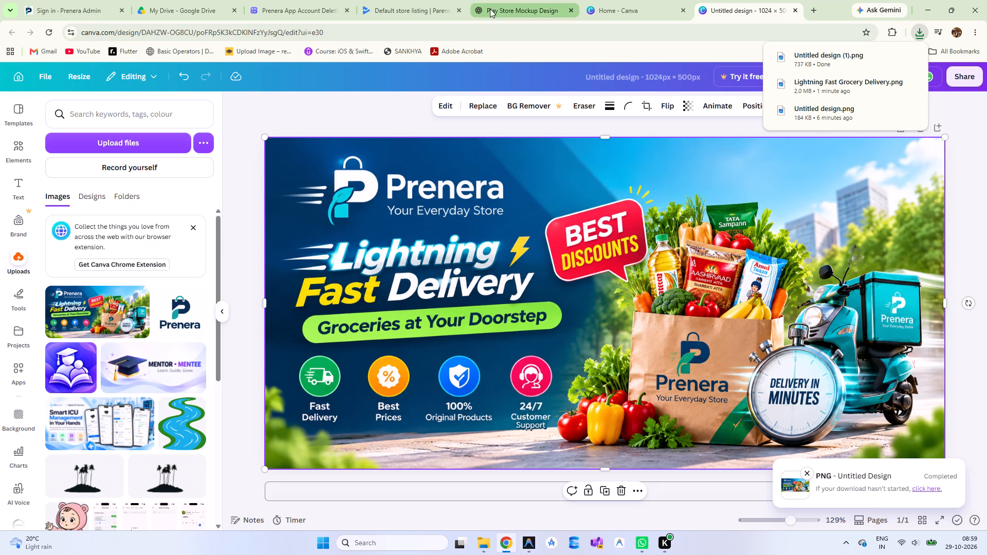
Upload Untitled design (1).png as the feature graphic of the en-IN default store listing in Play Console.
{"action": "left_click", "coordinate": [414, 10]}
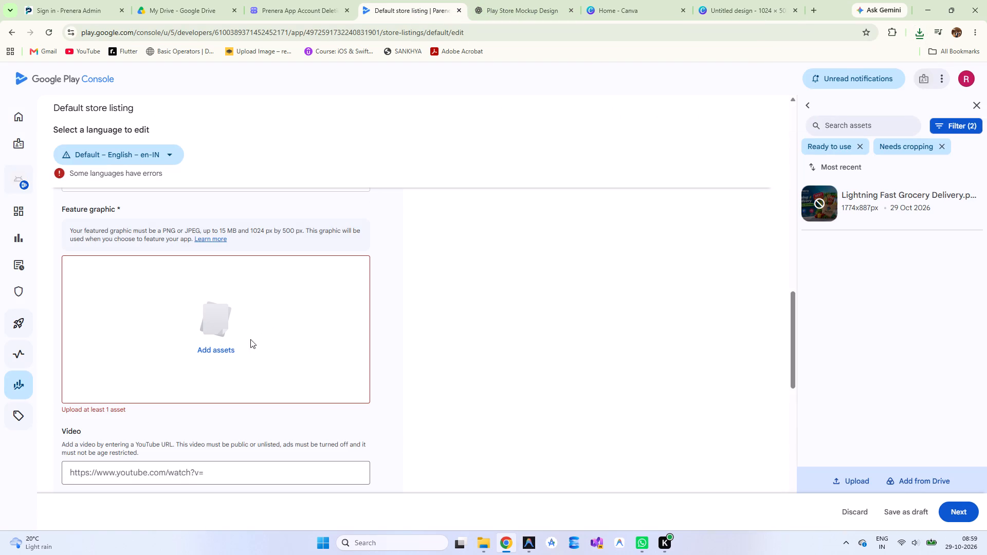
{"action": "left_click", "coordinate": [222, 347]}
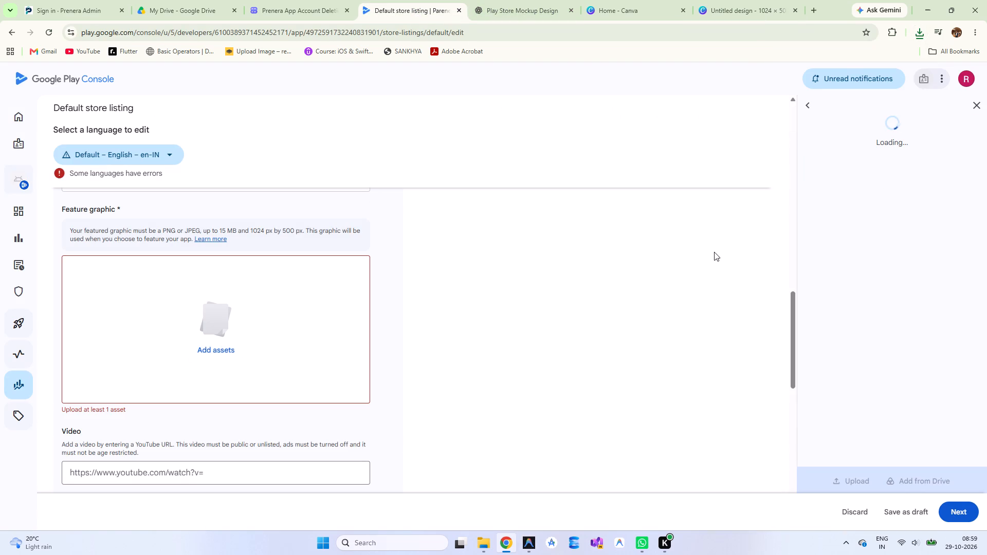
{"action": "left_click", "coordinate": [857, 477]}
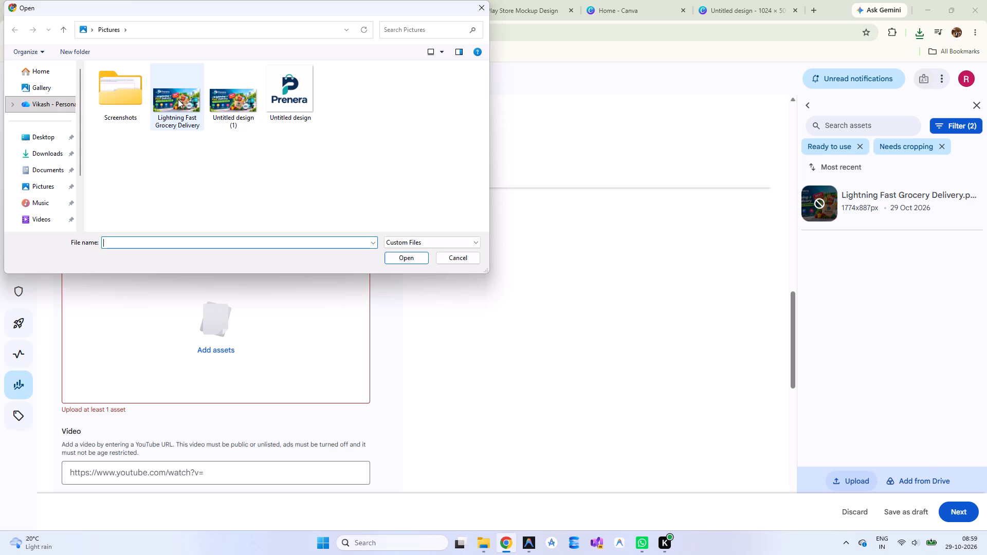
{"action": "double_click", "coordinate": [240, 103]}
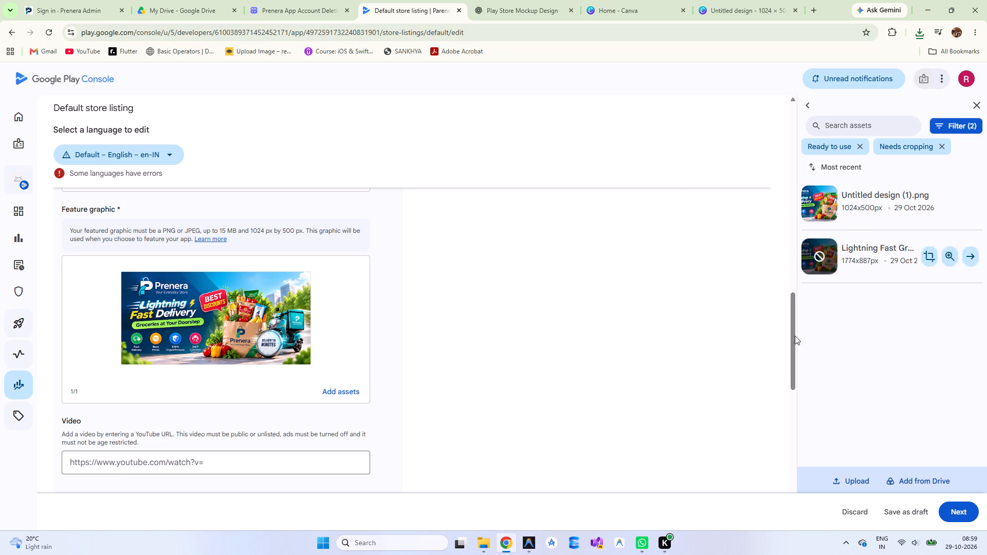
Proceed to the review of the en-IN default store listing, check its texts and graphics, and save it.
{"action": "scroll", "coordinate": [580, 410], "scroll_direction": "down", "scroll_amount": 5}
{"action": "left_click", "coordinate": [955, 506]}
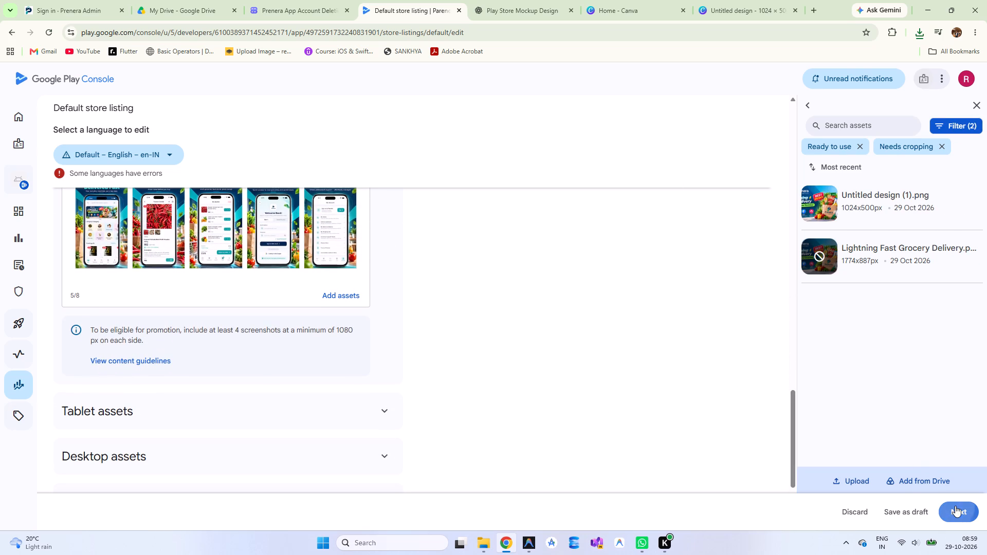
{"action": "scroll", "coordinate": [692, 386], "scroll_direction": "right", "scroll_amount": 1}
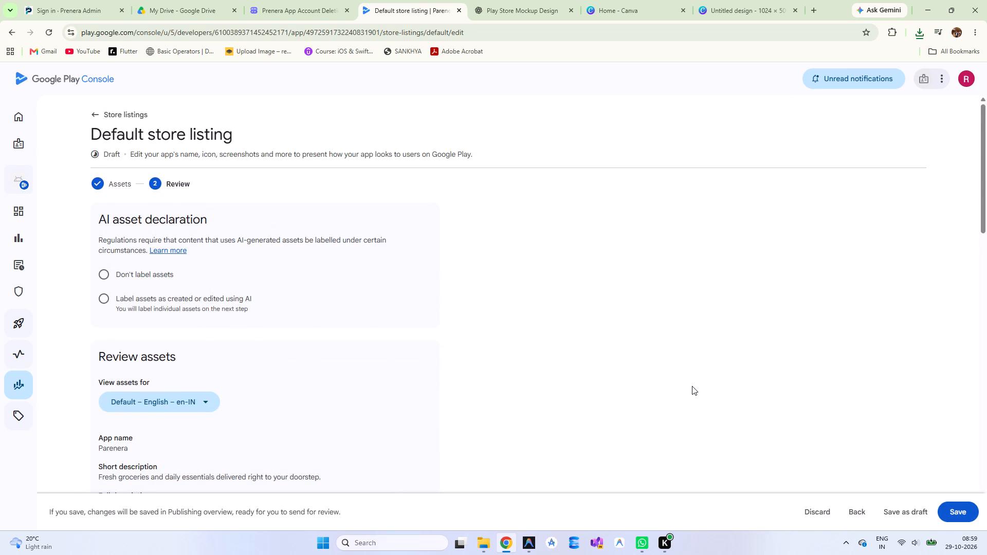
{"action": "scroll", "coordinate": [692, 386], "scroll_direction": "down", "scroll_amount": 1}
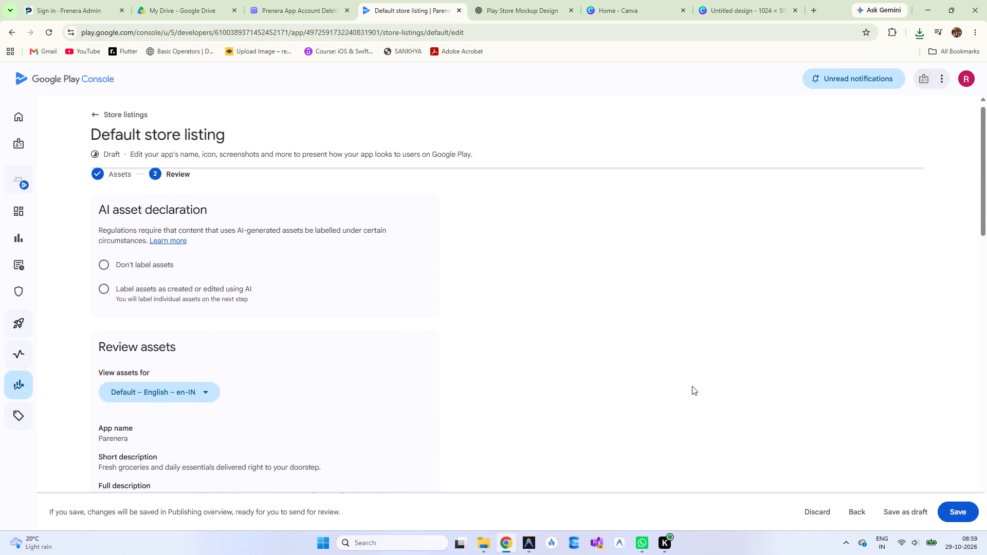
{"action": "scroll", "coordinate": [692, 386], "scroll_direction": "down", "scroll_amount": 6}
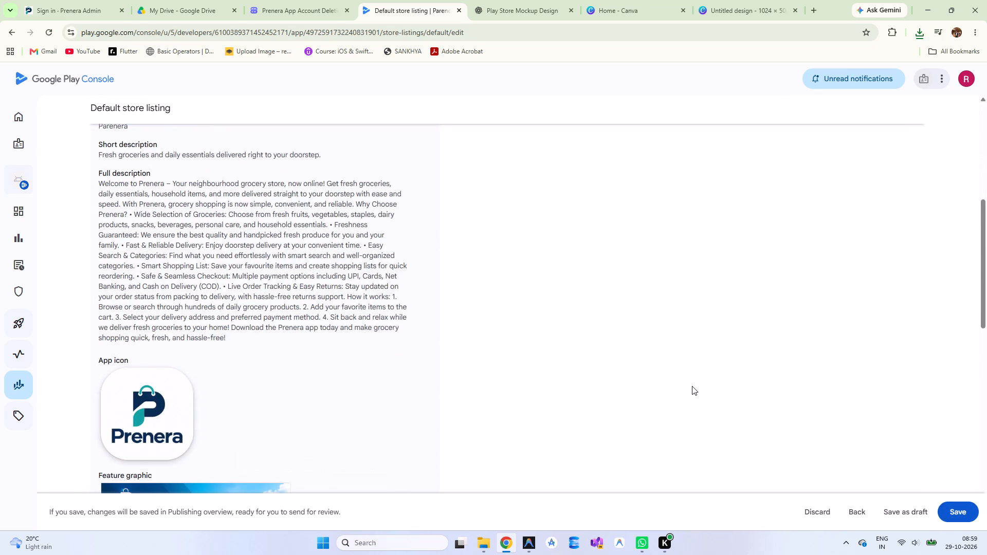
{"action": "scroll", "coordinate": [692, 386], "scroll_direction": "down", "scroll_amount": 7}
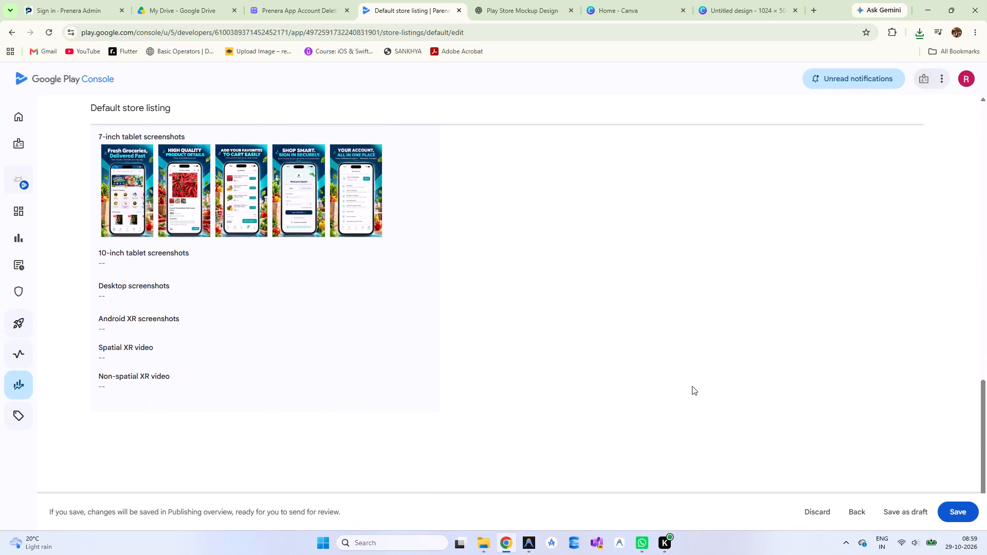
{"action": "left_click", "coordinate": [951, 515]}
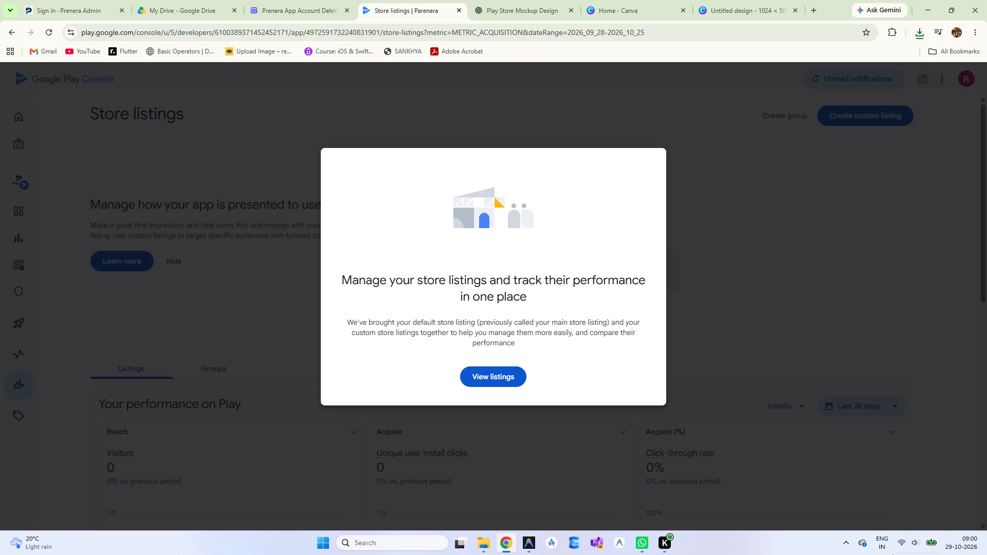
Dismiss the store listings introduction, reload the page and check the default store listing's entry and status.
{"action": "left_click", "coordinate": [485, 374]}
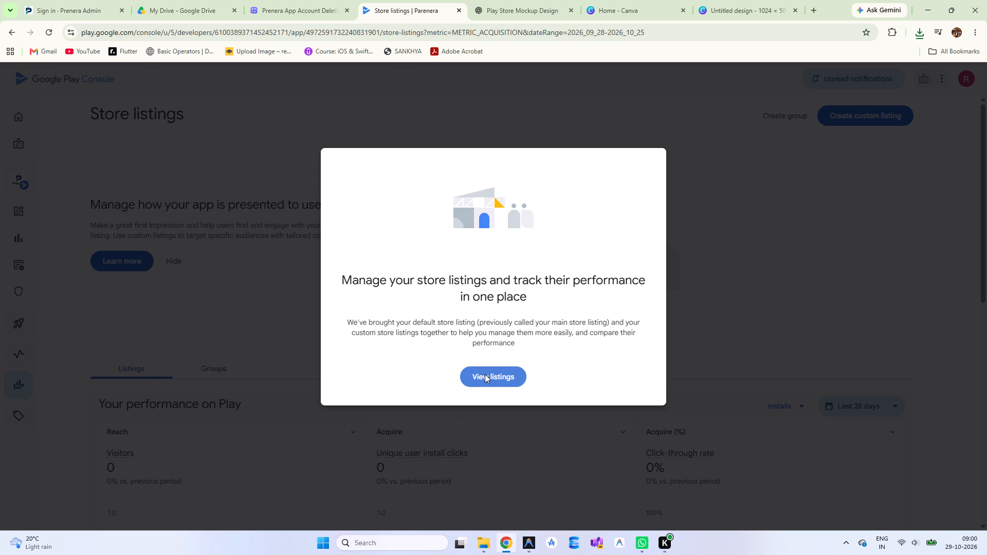
{"action": "scroll", "coordinate": [485, 374], "scroll_direction": "down", "scroll_amount": 6}
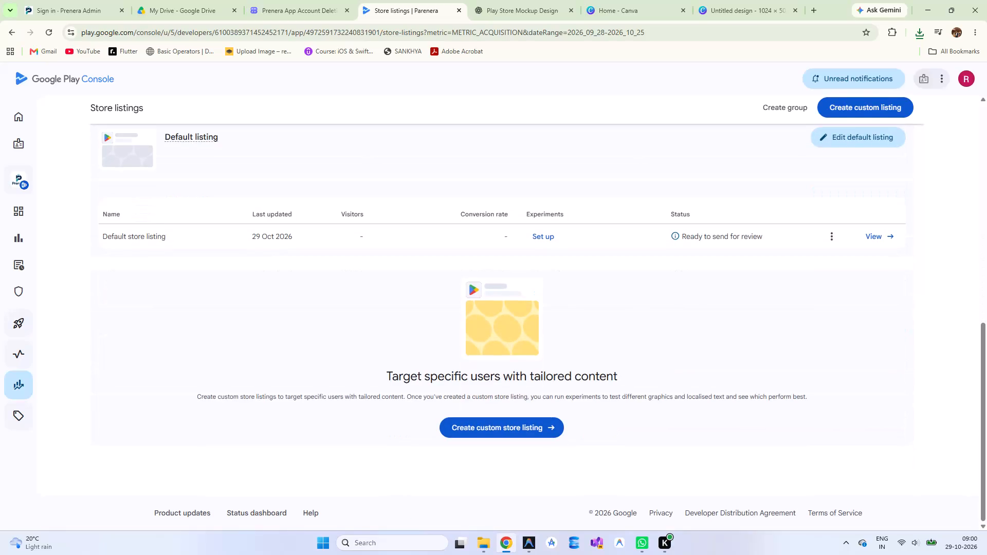
{"action": "scroll", "coordinate": [485, 374], "scroll_direction": "down", "scroll_amount": 1}
{"action": "left_click", "coordinate": [50, 31]}
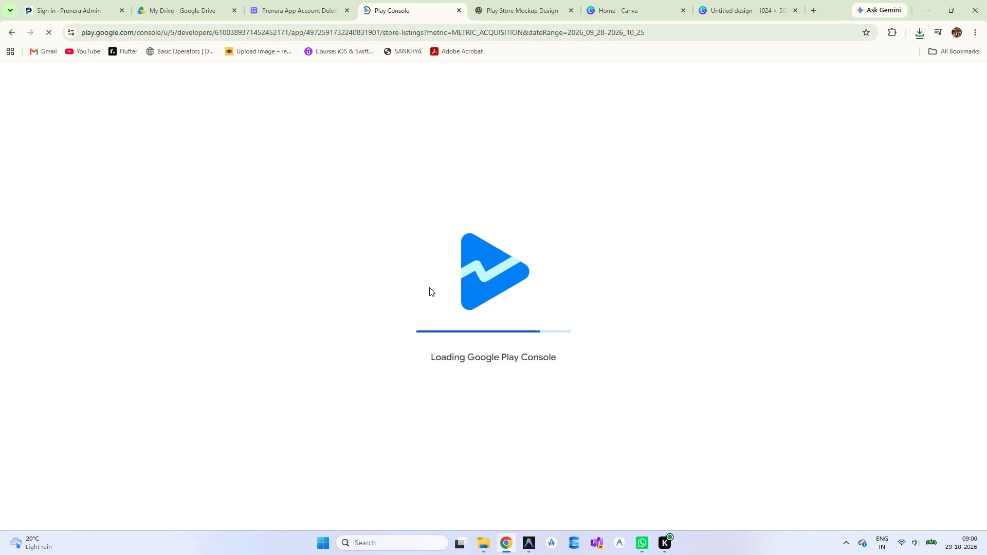
{"action": "scroll", "coordinate": [435, 306], "scroll_direction": "down", "scroll_amount": 5}
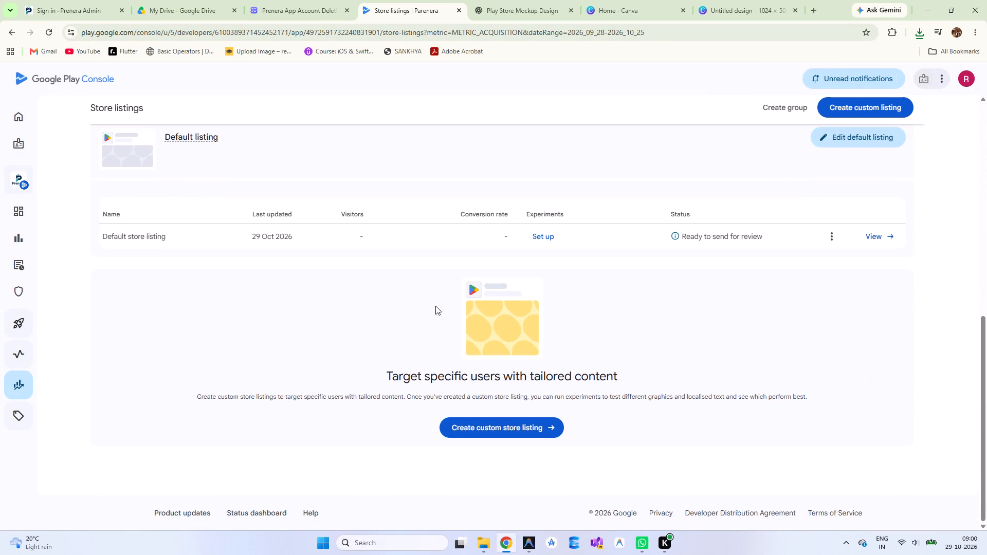
{"action": "scroll", "coordinate": [435, 306], "scroll_direction": "down", "scroll_amount": 1}
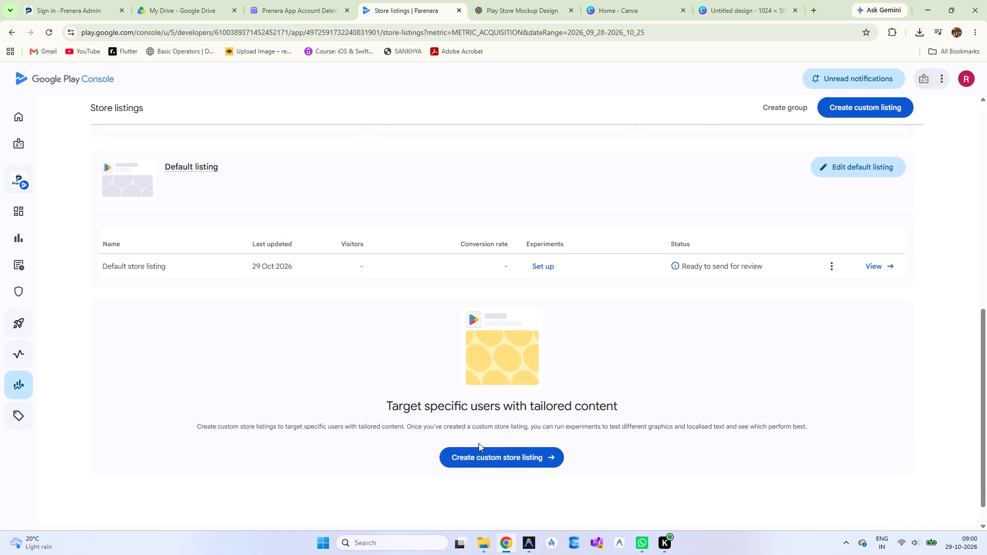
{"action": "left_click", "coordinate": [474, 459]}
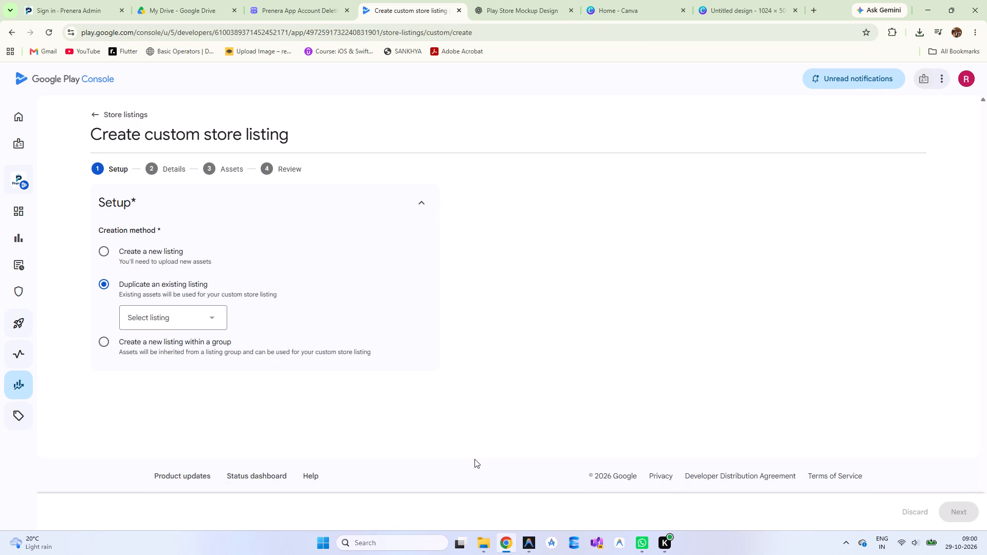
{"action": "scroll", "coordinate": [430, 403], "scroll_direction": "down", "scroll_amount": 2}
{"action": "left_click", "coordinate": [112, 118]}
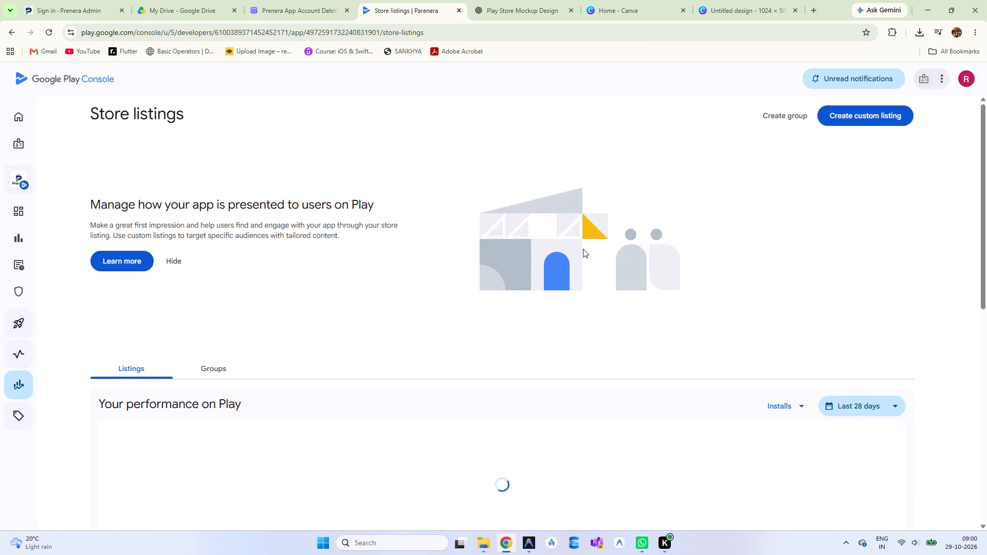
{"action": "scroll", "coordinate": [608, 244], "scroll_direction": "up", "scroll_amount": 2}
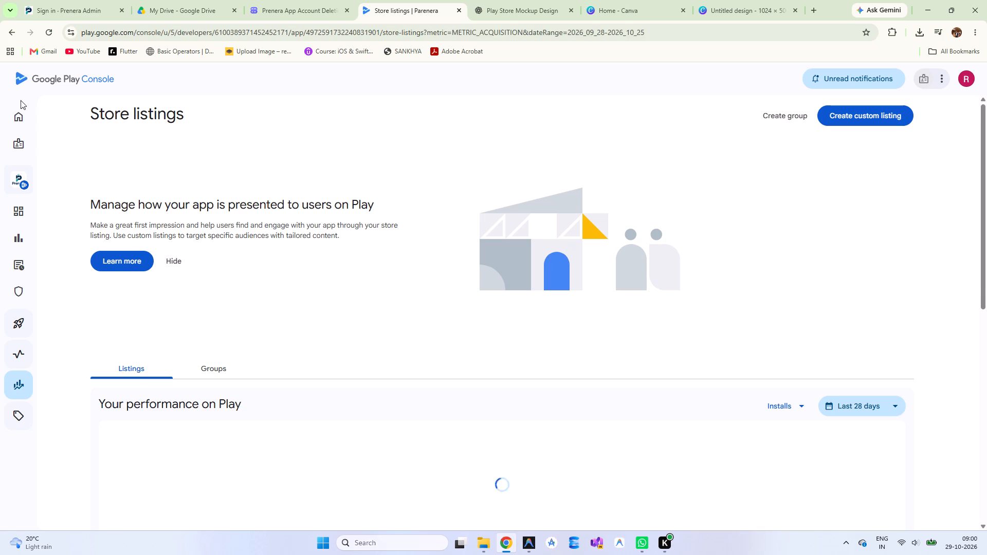
Return to the Parenera app's dashboard and open the country selection task of the closed testing setup.
{"action": "left_click", "coordinate": [16, 110]}
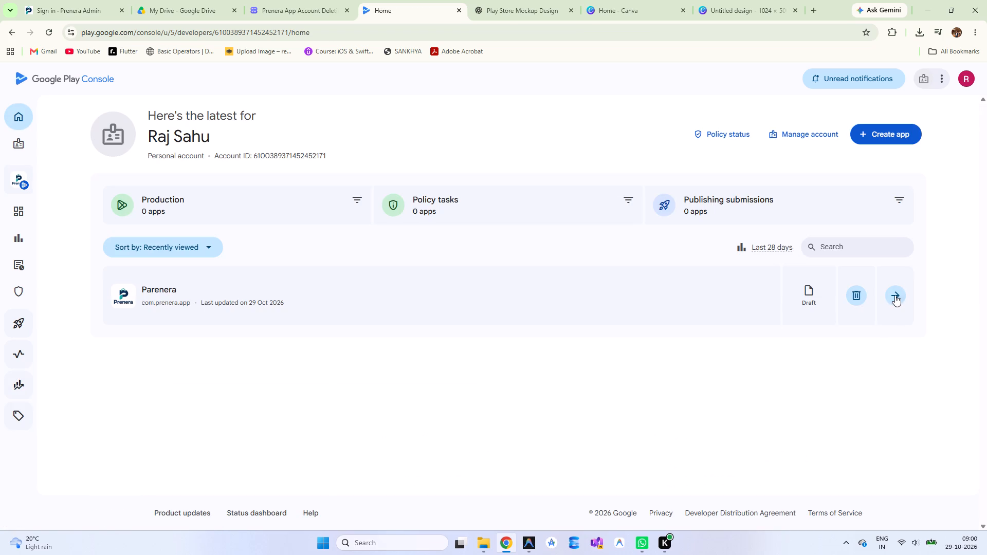
{"action": "left_click", "coordinate": [895, 295]}
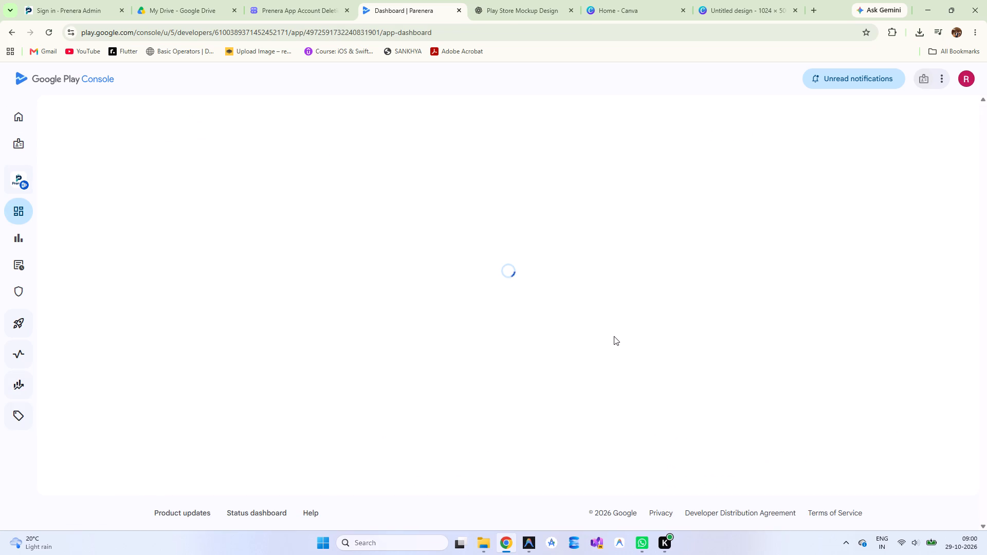
{"action": "scroll", "coordinate": [614, 336], "scroll_direction": "down", "scroll_amount": 5}
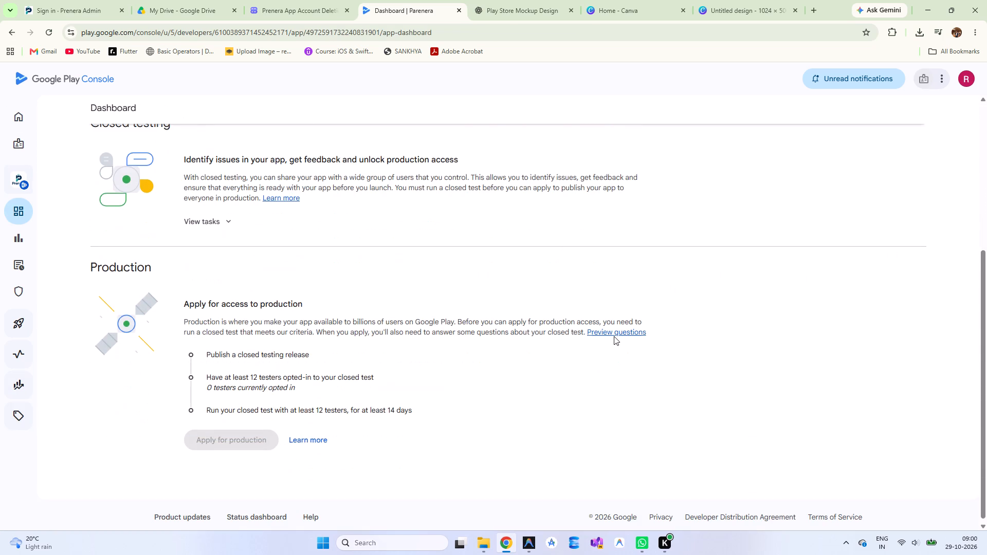
{"action": "scroll", "coordinate": [614, 336], "scroll_direction": "down", "scroll_amount": 1}
{"action": "scroll", "coordinate": [363, 293], "scroll_direction": "up", "scroll_amount": 2}
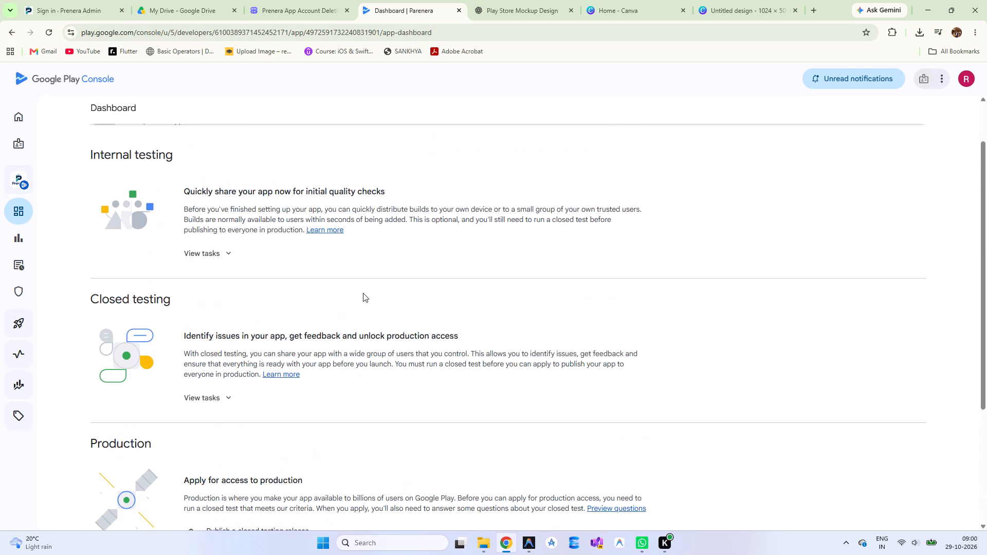
{"action": "scroll", "coordinate": [363, 293], "scroll_direction": "up", "scroll_amount": 1}
{"action": "left_click", "coordinate": [218, 404]}
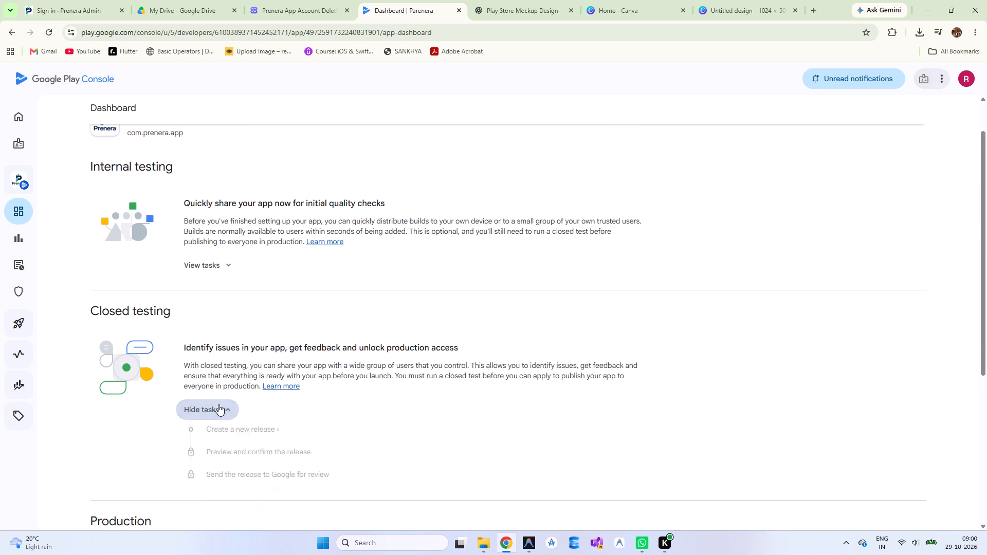
{"action": "scroll", "coordinate": [316, 407], "scroll_direction": "down", "scroll_amount": 1}
{"action": "left_click", "coordinate": [272, 354]}
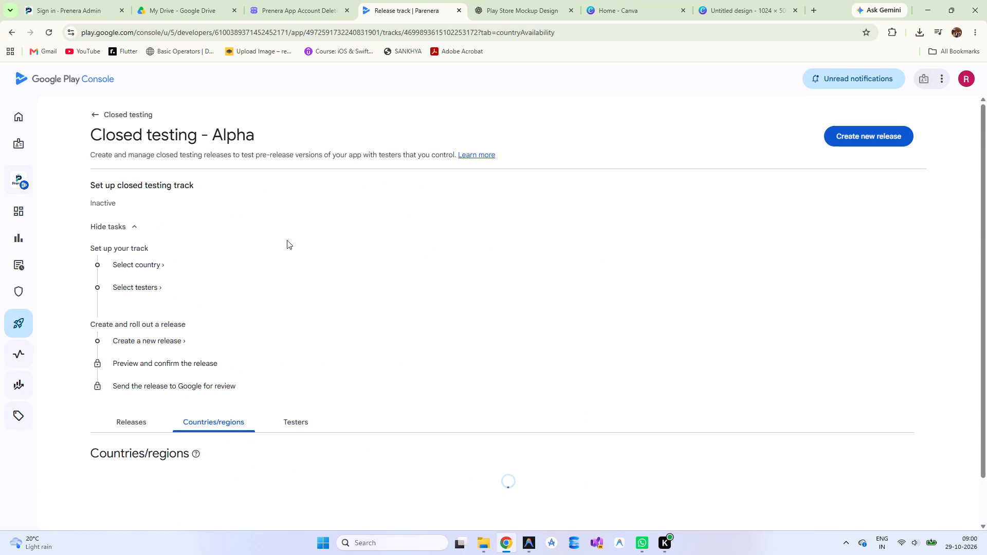
Add all countries/regions to the Closed testing - Alpha track and save the selection.
{"action": "scroll", "coordinate": [383, 355], "scroll_direction": "down", "scroll_amount": 2}
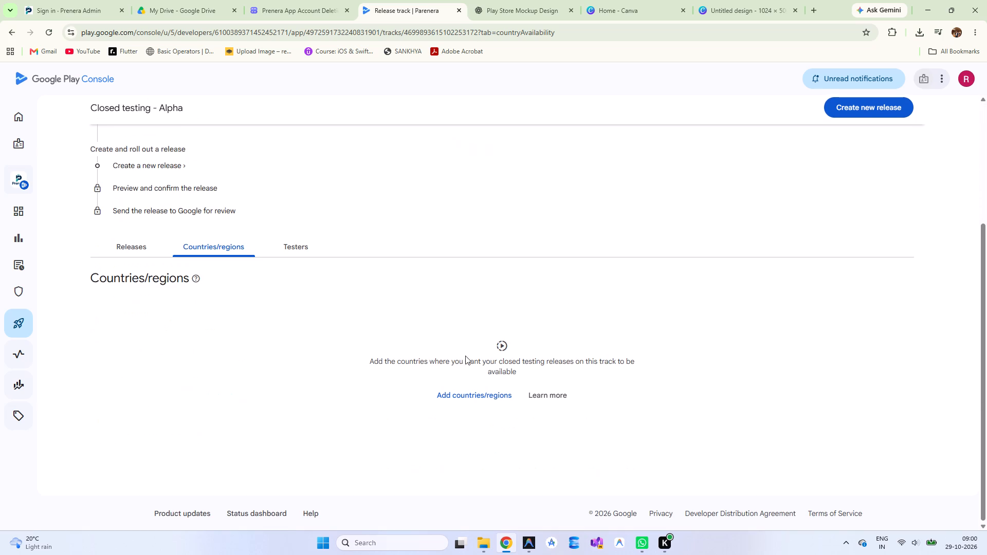
{"action": "left_click", "coordinate": [487, 399]}
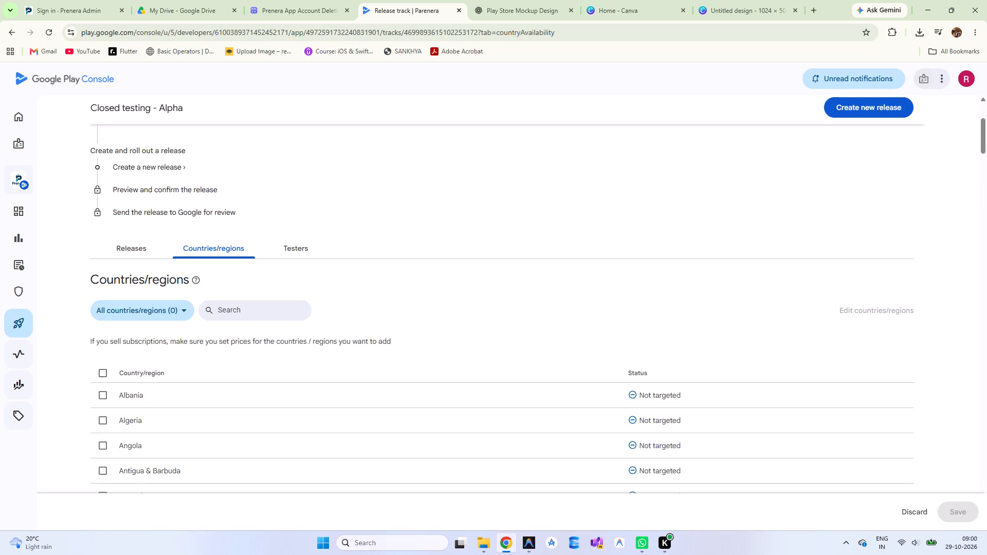
{"action": "left_click", "coordinate": [101, 373]}
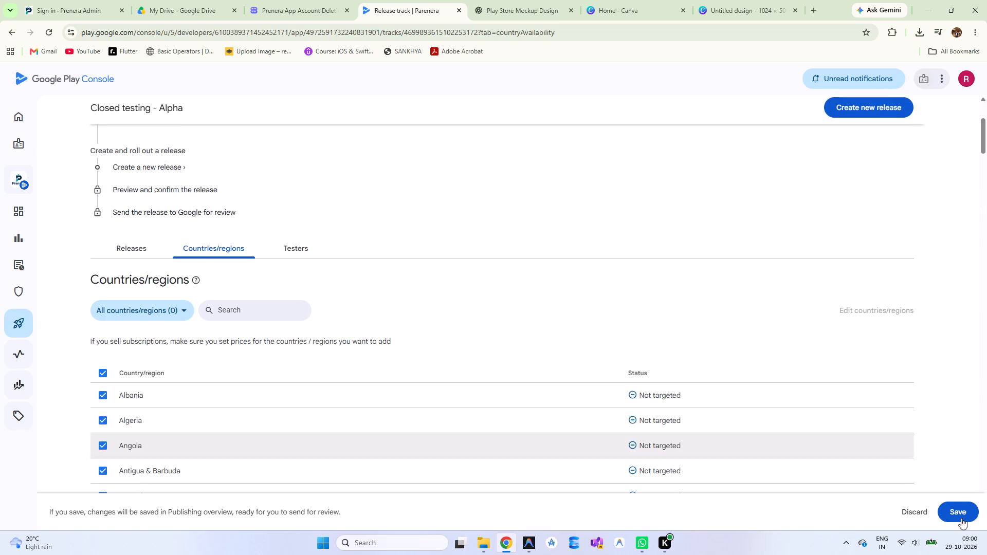
{"action": "left_click", "coordinate": [968, 515]}
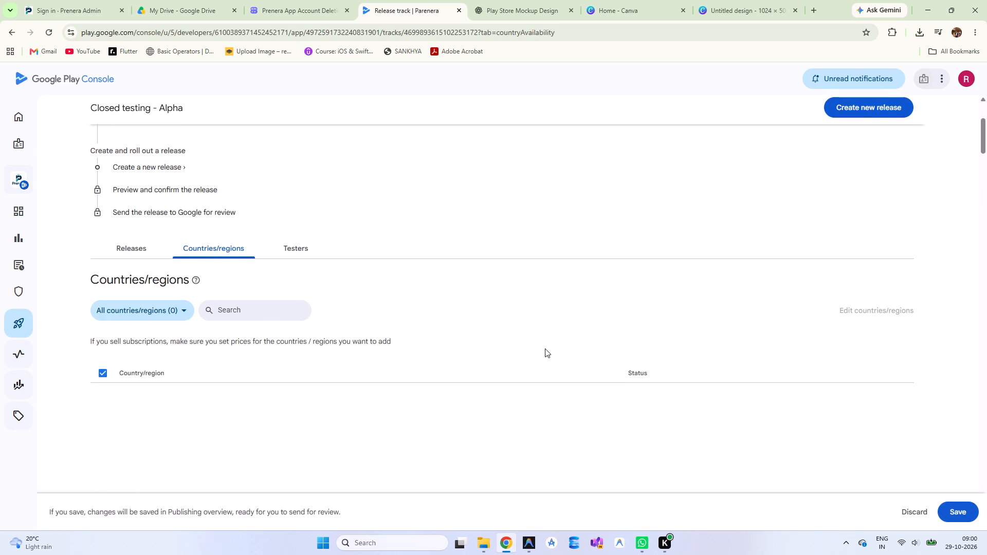
{"action": "left_click", "coordinate": [277, 246]}
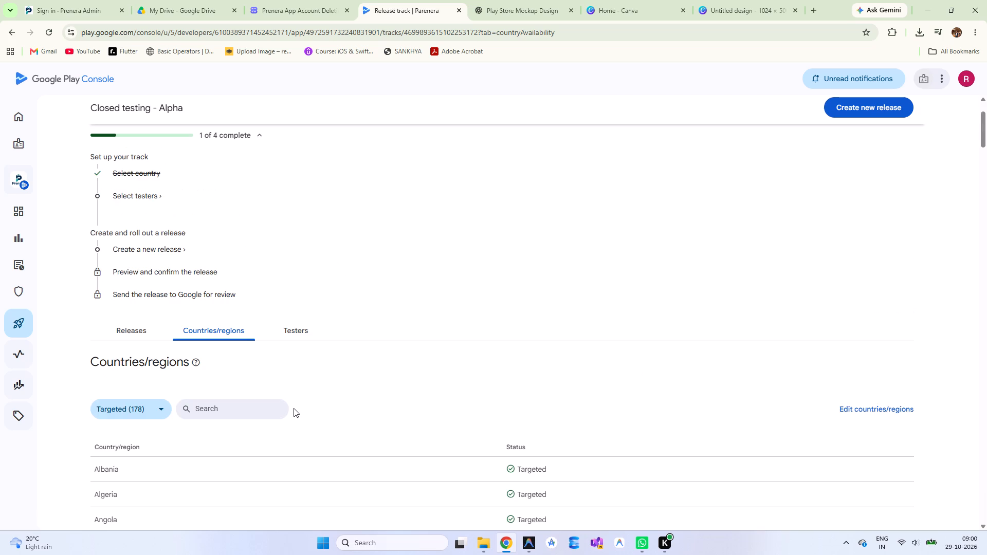
Start a new email list named "Tester" for the testers of the Closed testing - Alpha track.
{"action": "scroll", "coordinate": [294, 408], "scroll_direction": "down", "scroll_amount": 2}
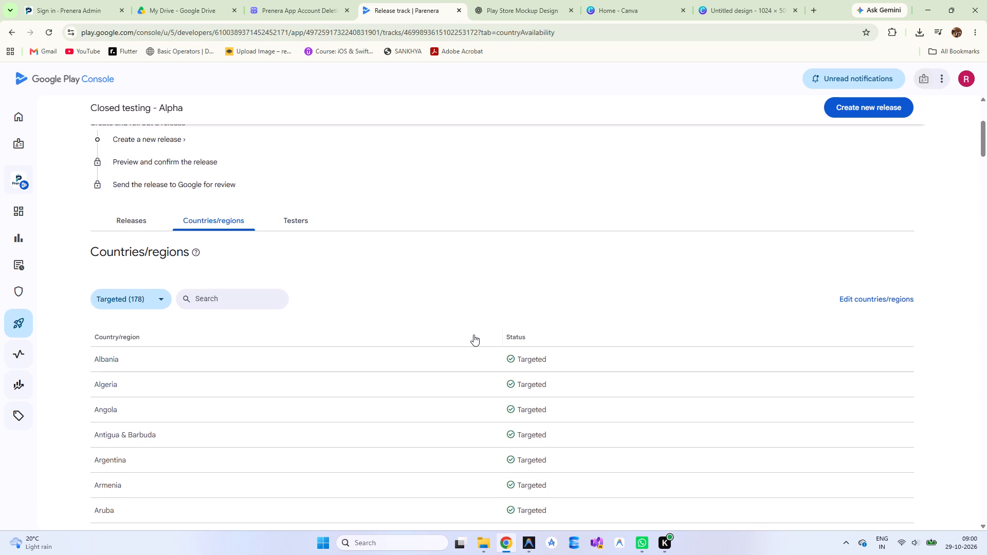
{"action": "left_click", "coordinate": [304, 226]}
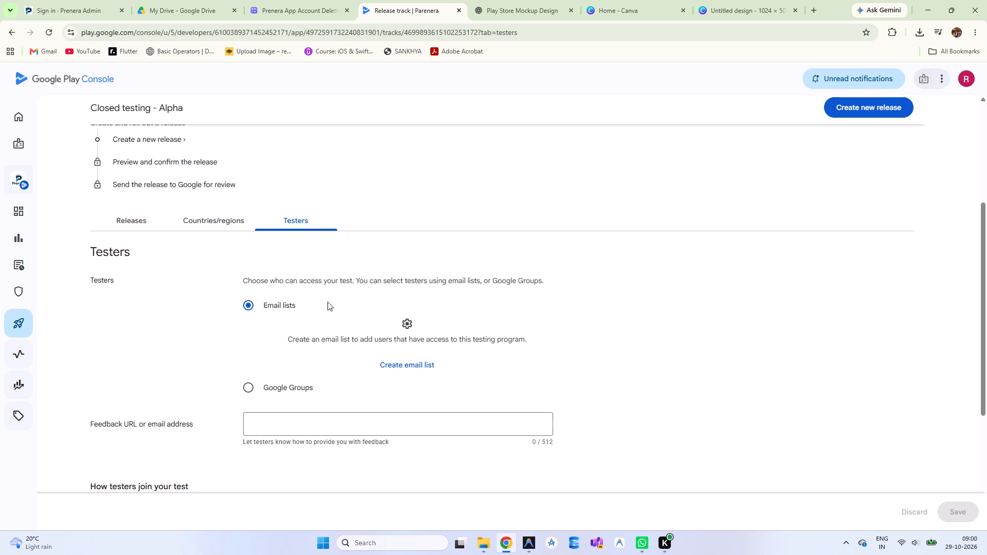
{"action": "left_click", "coordinate": [400, 361]}
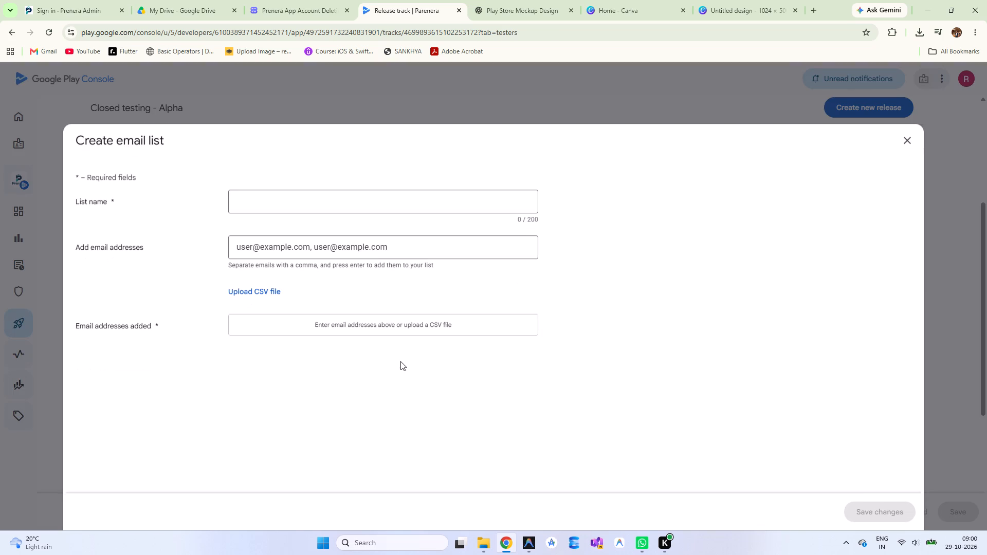
{"action": "left_click", "coordinate": [315, 203]}
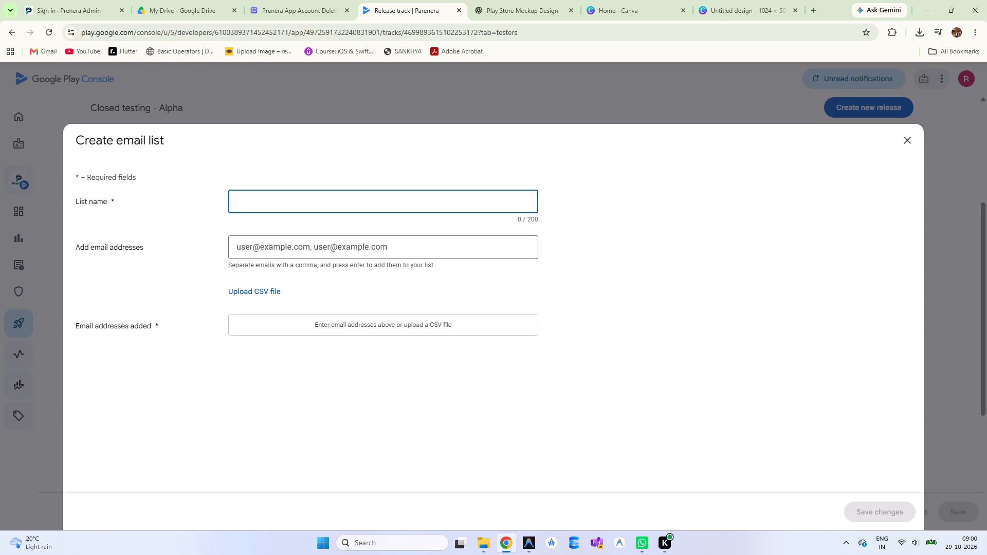
{"action": "type", "text": "Tester"}
Add tester email addresses to the Tester list from the clipboard history.
{"action": "left_click", "coordinate": [309, 244]}
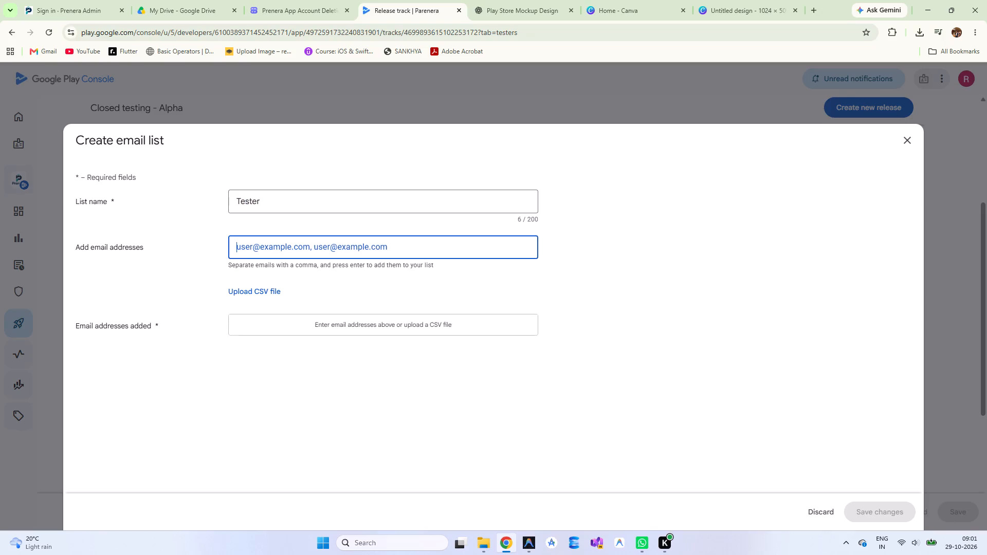
{"action": "key", "text": "super+v"}
{"action": "scroll", "coordinate": [318, 359], "scroll_direction": "down", "scroll_amount": 1}
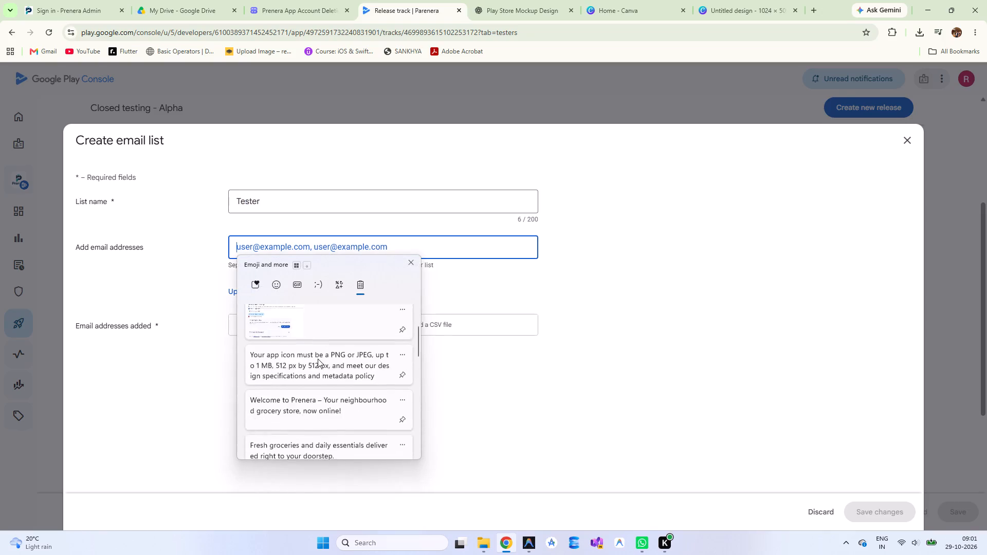
{"action": "scroll", "coordinate": [318, 359], "scroll_direction": "down", "scroll_amount": 2}
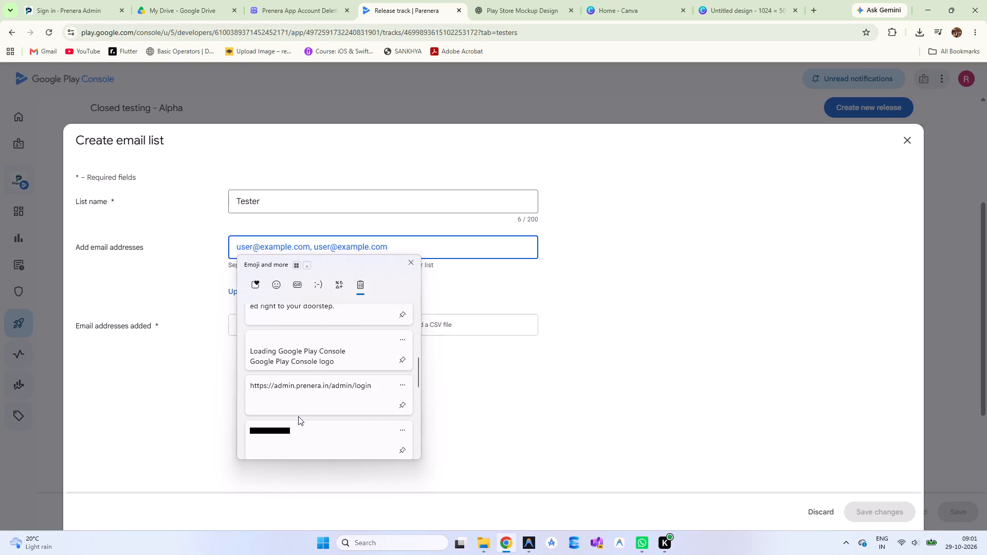
{"action": "scroll", "coordinate": [298, 416], "scroll_direction": "down", "scroll_amount": 5}
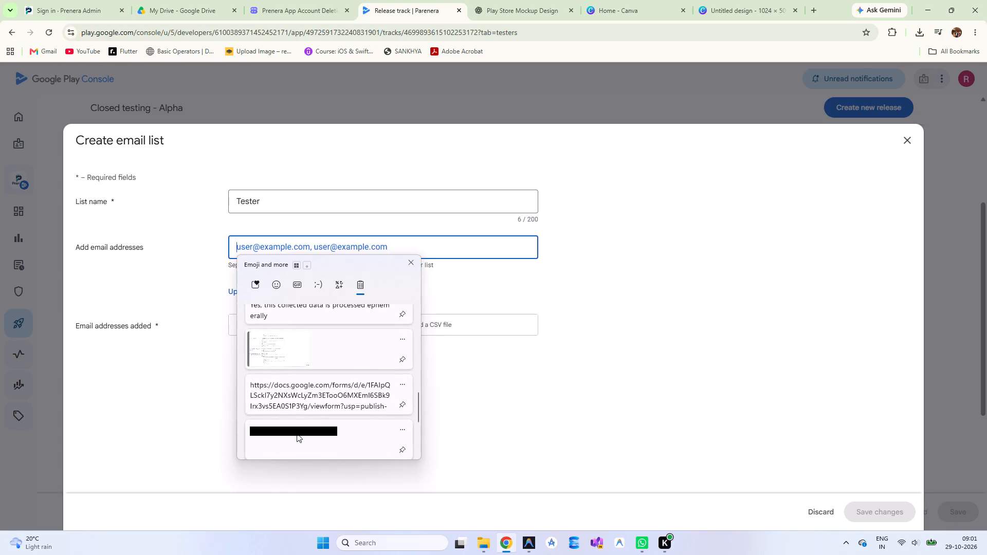
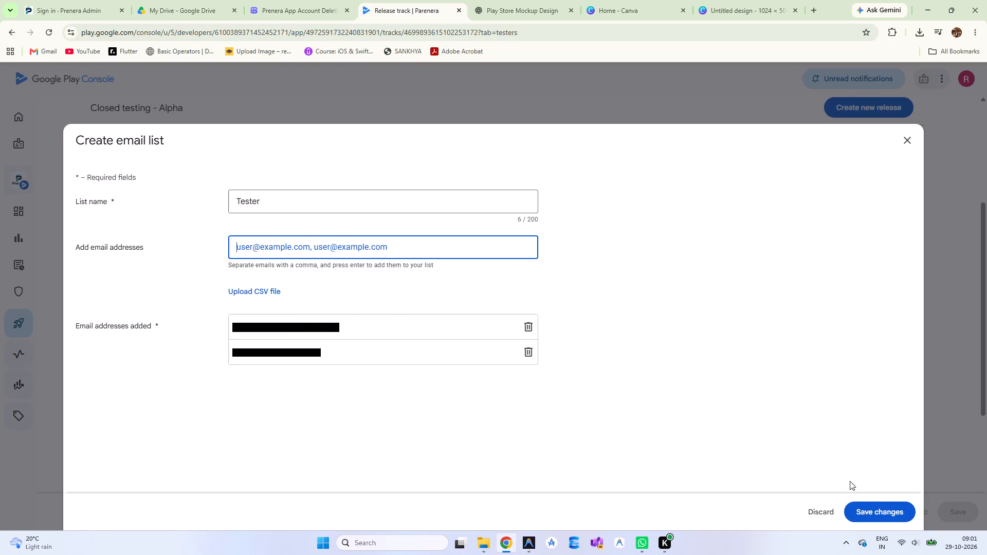
Create the Tester email list and save it as the testers selection of the Closed testing - Alpha track.
{"action": "left_click", "coordinate": [862, 509]}
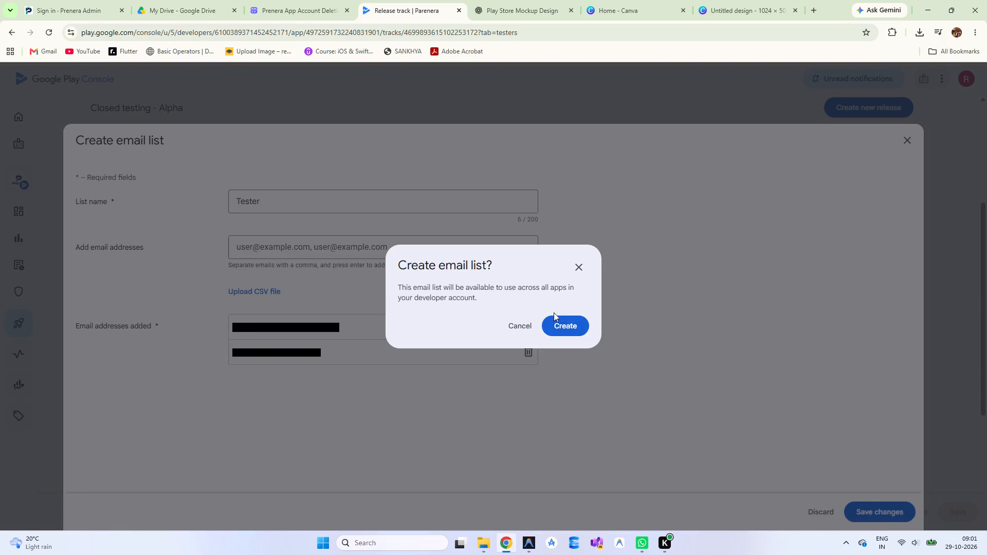
{"action": "left_click", "coordinate": [556, 320]}
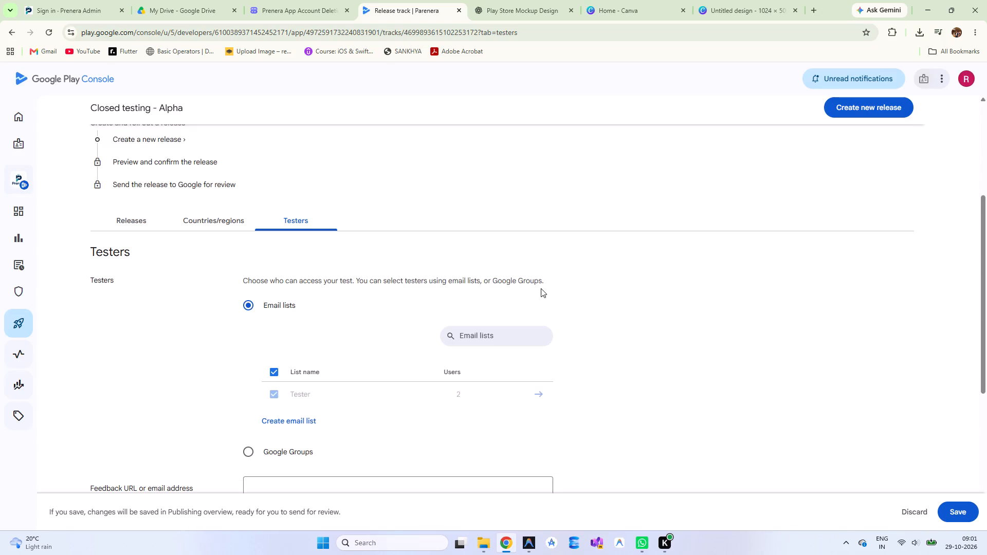
{"action": "left_click", "coordinate": [155, 219]}
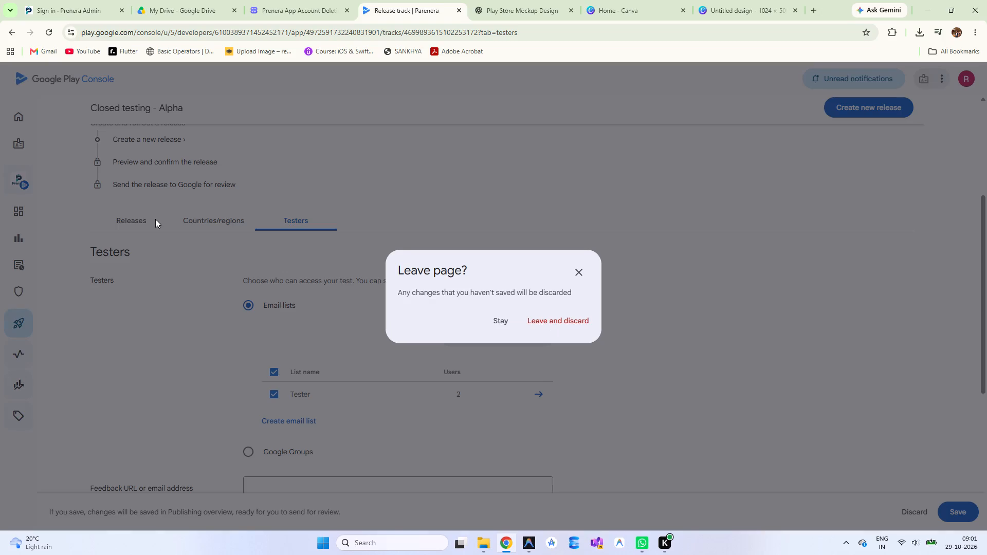
{"action": "left_click", "coordinate": [580, 264]}
{"action": "scroll", "coordinate": [532, 313], "scroll_direction": "down", "scroll_amount": 3}
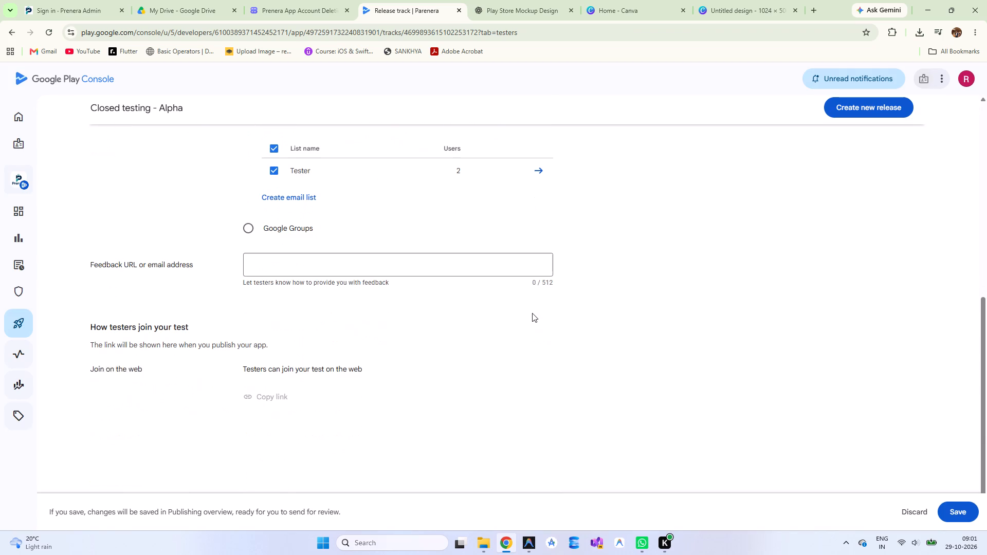
{"action": "scroll", "coordinate": [532, 313], "scroll_direction": "down", "scroll_amount": 1}
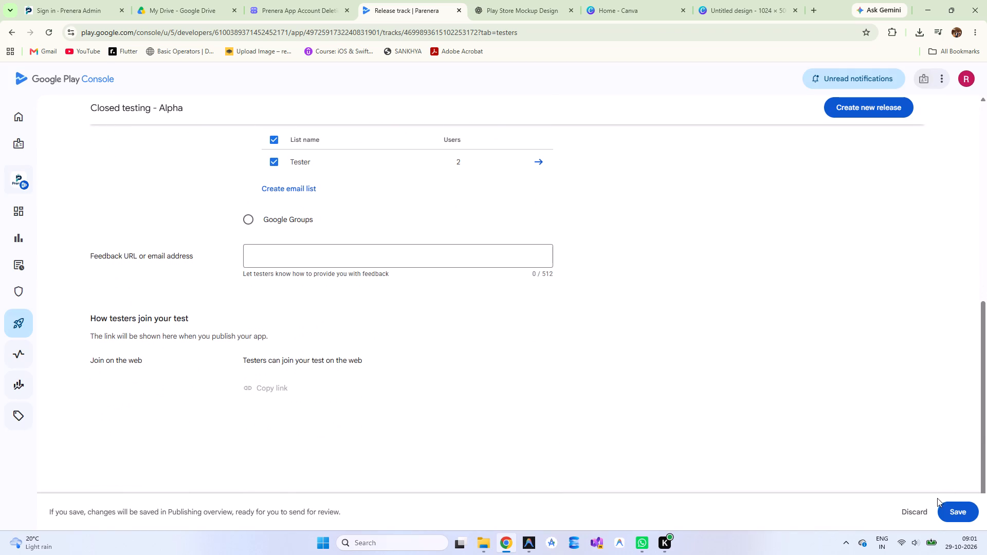
{"action": "left_click", "coordinate": [956, 509]}
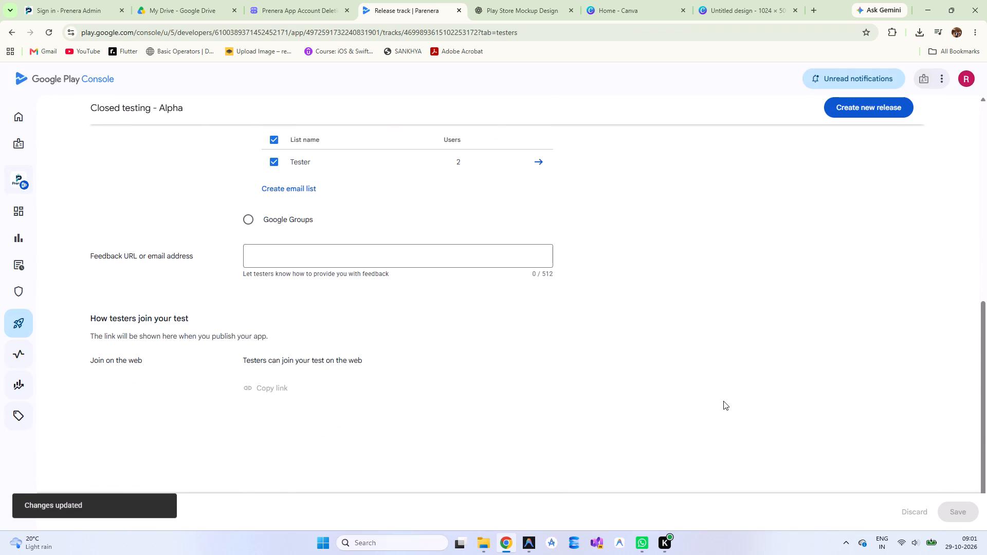
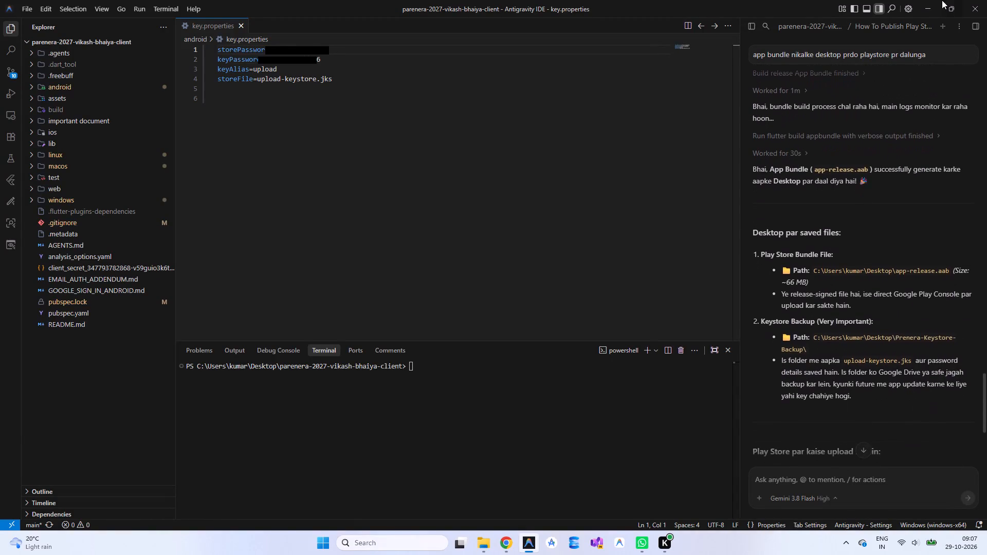
{"action": "left_click", "coordinate": [929, 6]}
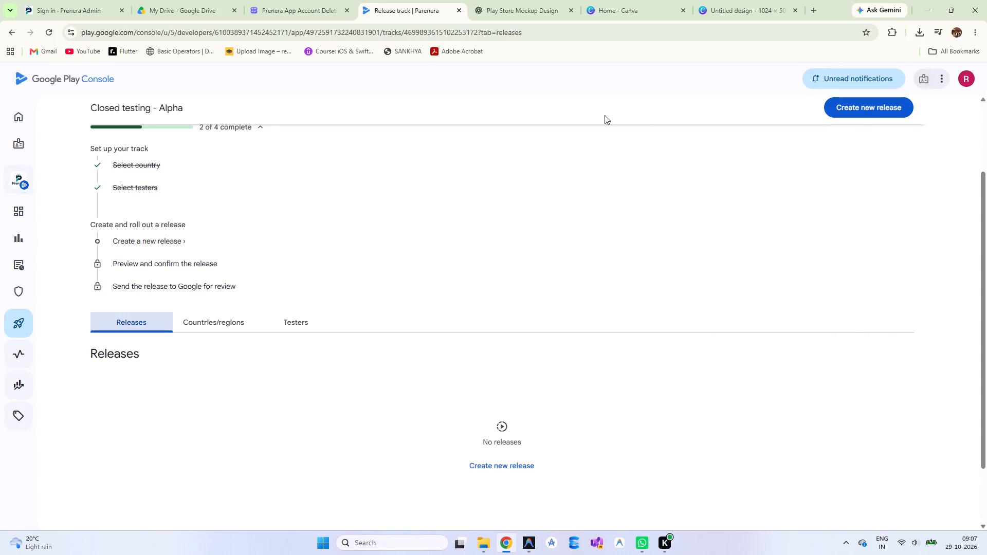
Create a new release on the closed testing Alpha track and upload app-release.aab from the Desktop as its app bundle.
{"action": "scroll", "coordinate": [493, 263], "scroll_direction": "down", "scroll_amount": 1}
{"action": "left_click", "coordinate": [486, 397]}
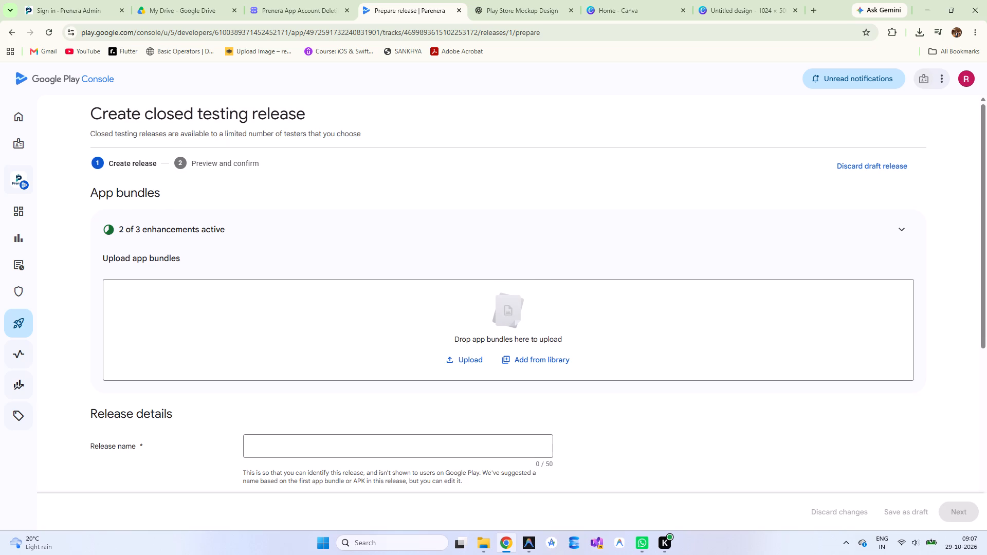
{"action": "left_click", "coordinate": [478, 362]}
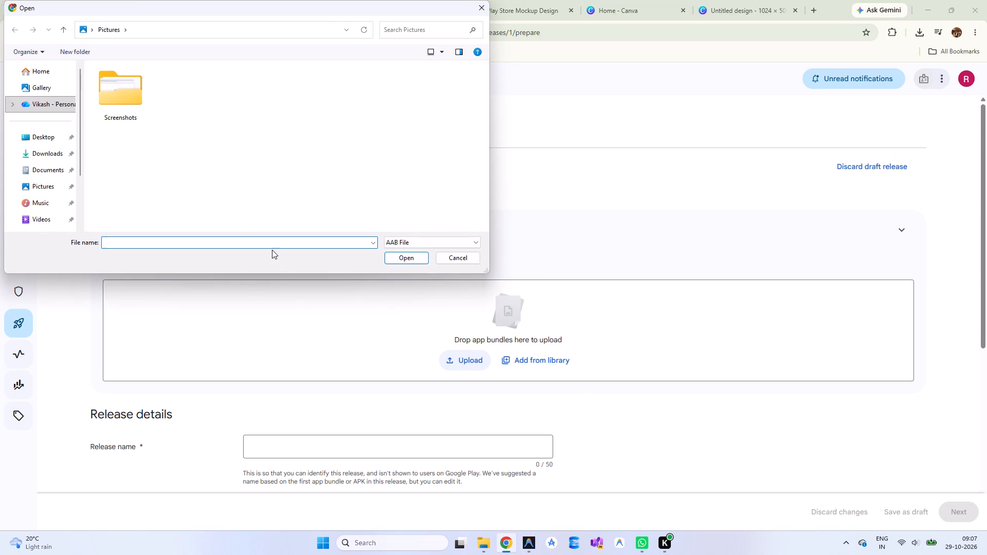
{"action": "left_click", "coordinate": [47, 139]}
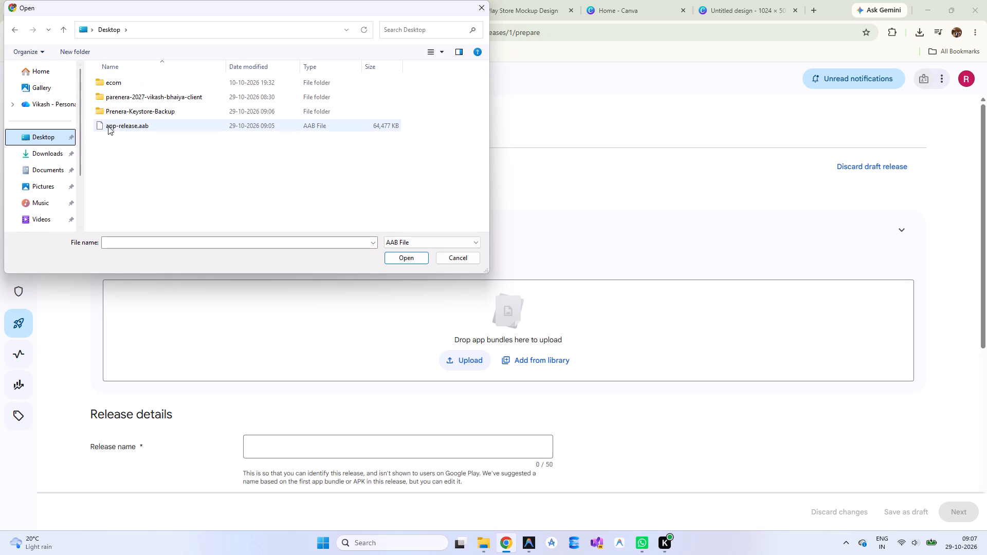
{"action": "double_click", "coordinate": [125, 122]}
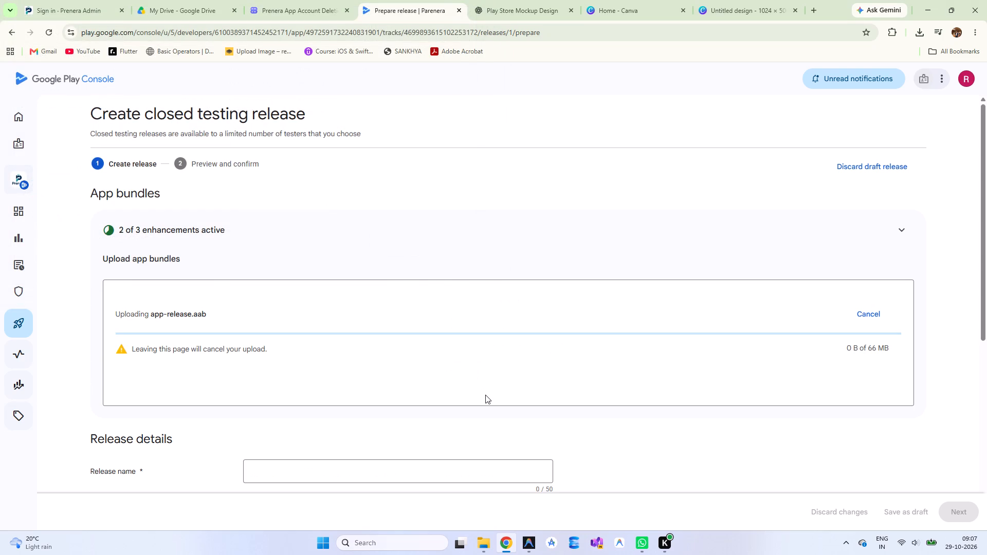
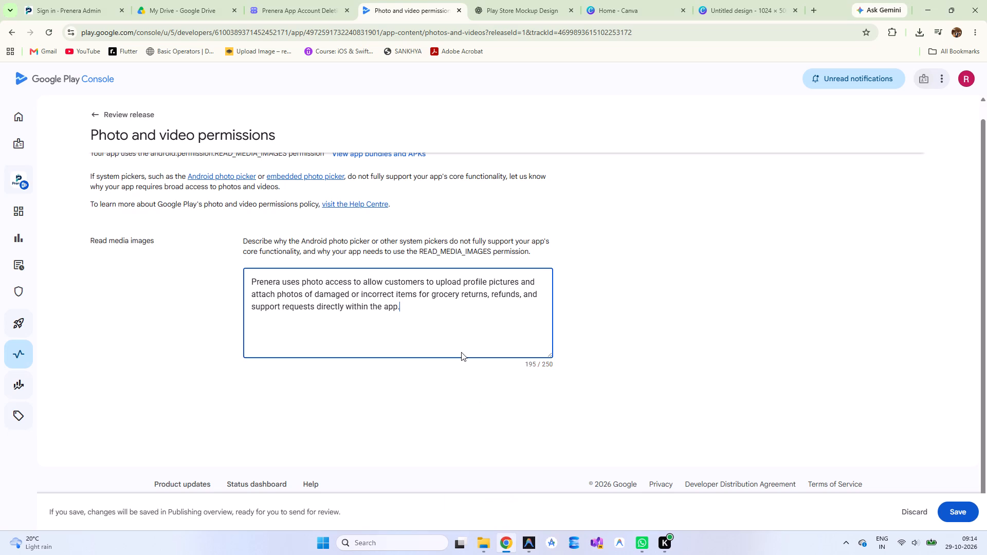
{"action": "left_click", "coordinate": [952, 499]}
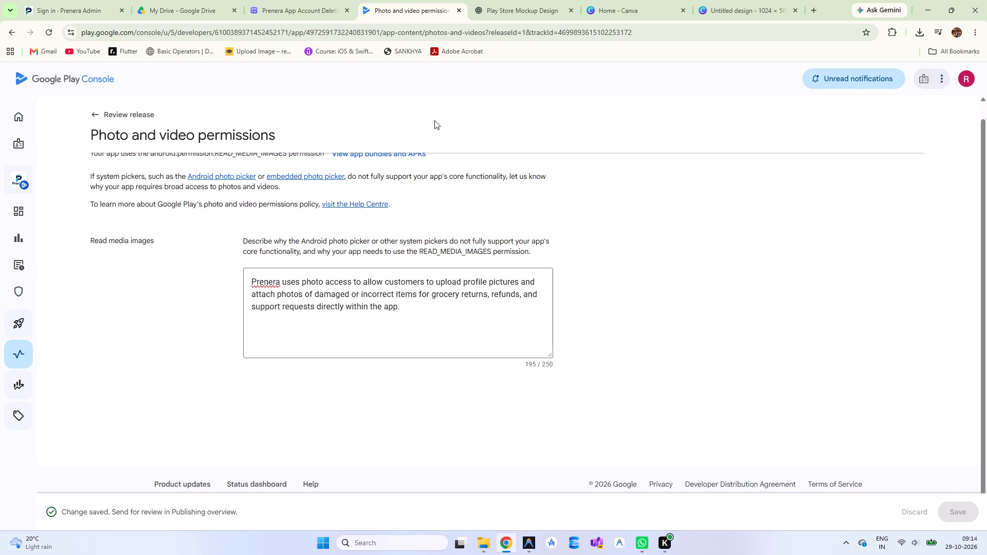
Return to the release review from the photo and video permissions page and save the closed testing release.
{"action": "left_click", "coordinate": [119, 108]}
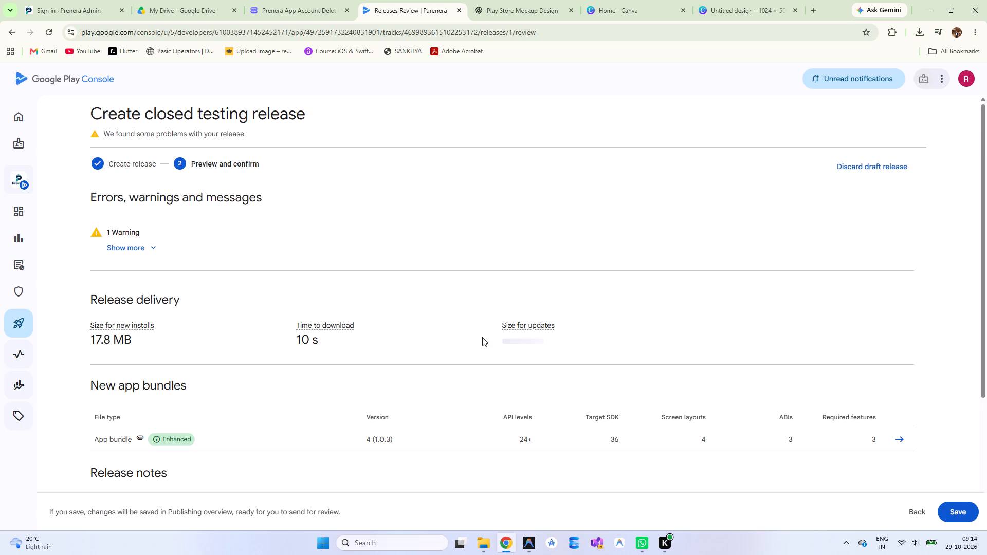
{"action": "scroll", "coordinate": [482, 337], "scroll_direction": "down", "scroll_amount": 4}
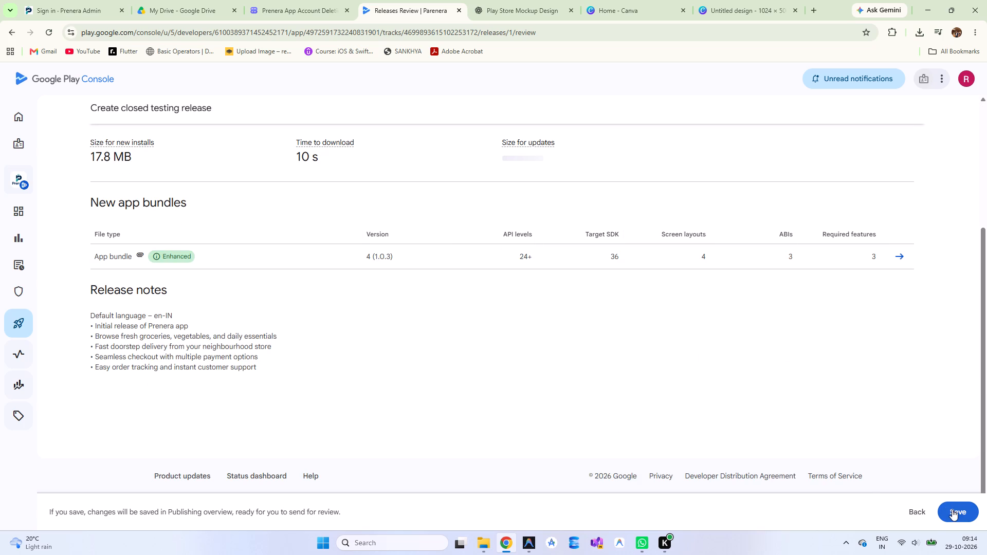
{"action": "left_click", "coordinate": [953, 509]}
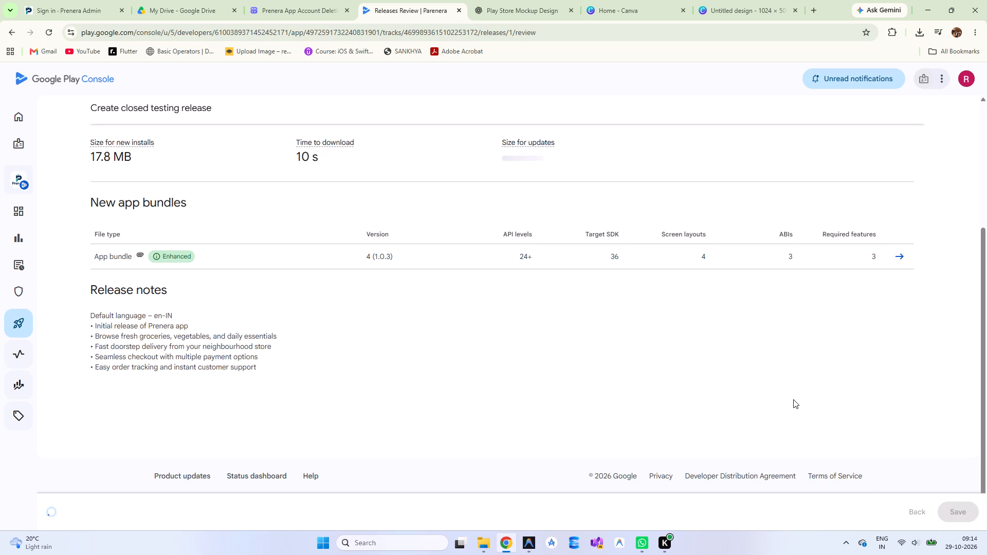
Open the Publishing overview and go through its introductory pages to reach the overview itself.
{"action": "left_click", "coordinate": [577, 320]}
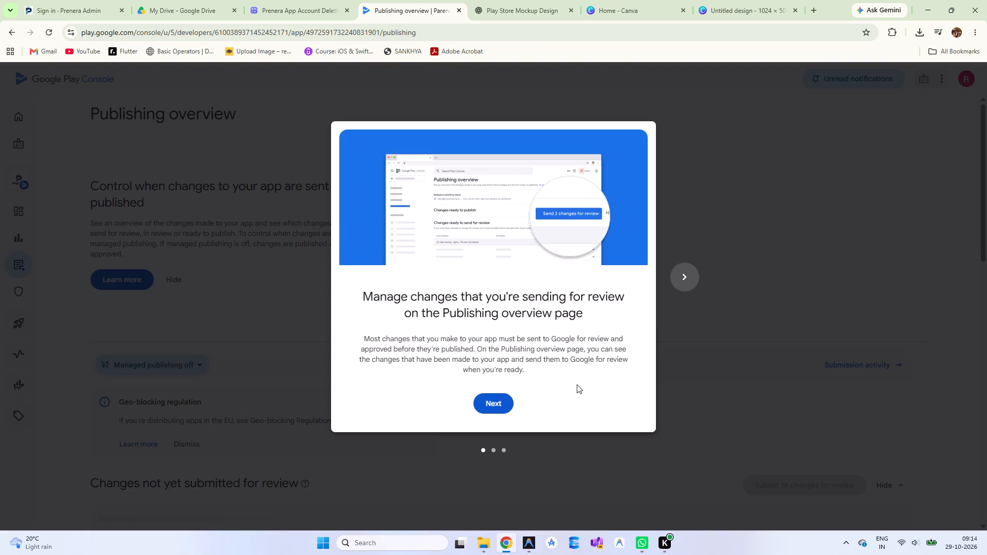
{"action": "left_click", "coordinate": [680, 279]}
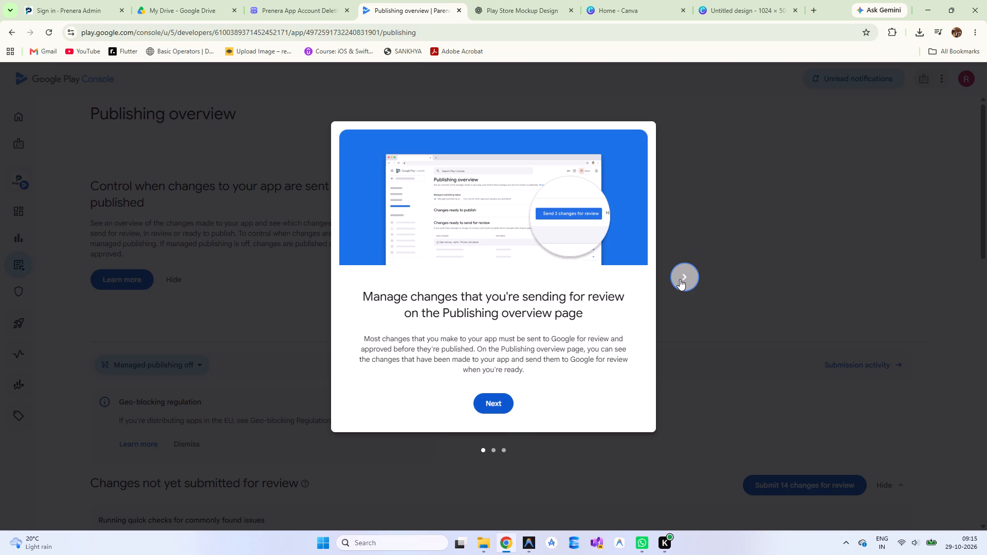
{"action": "left_click", "coordinate": [680, 279]}
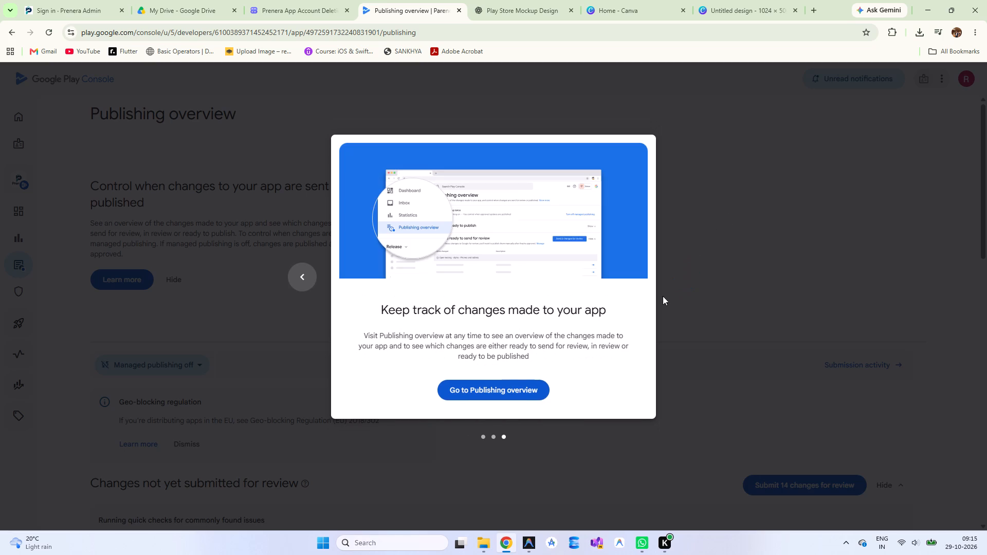
{"action": "left_click", "coordinate": [513, 384]}
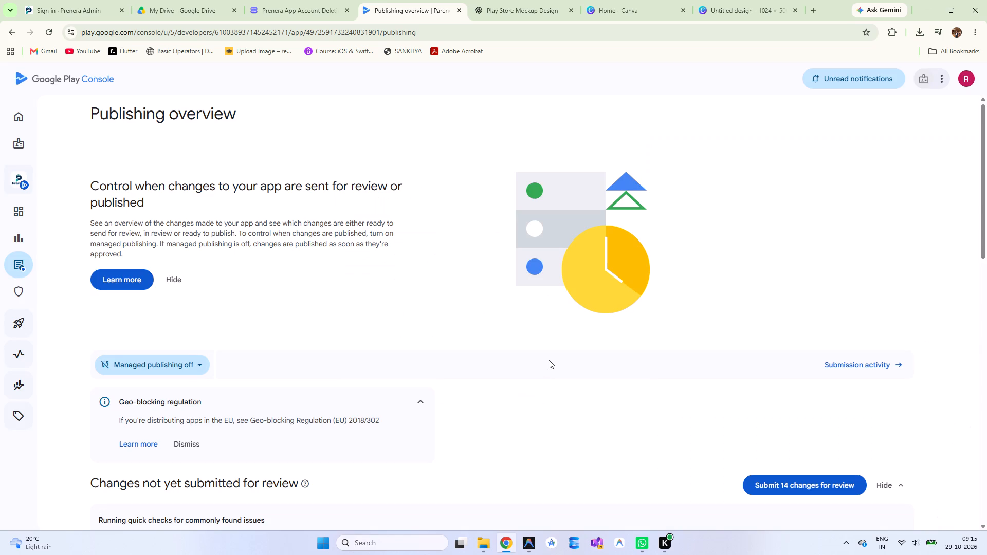
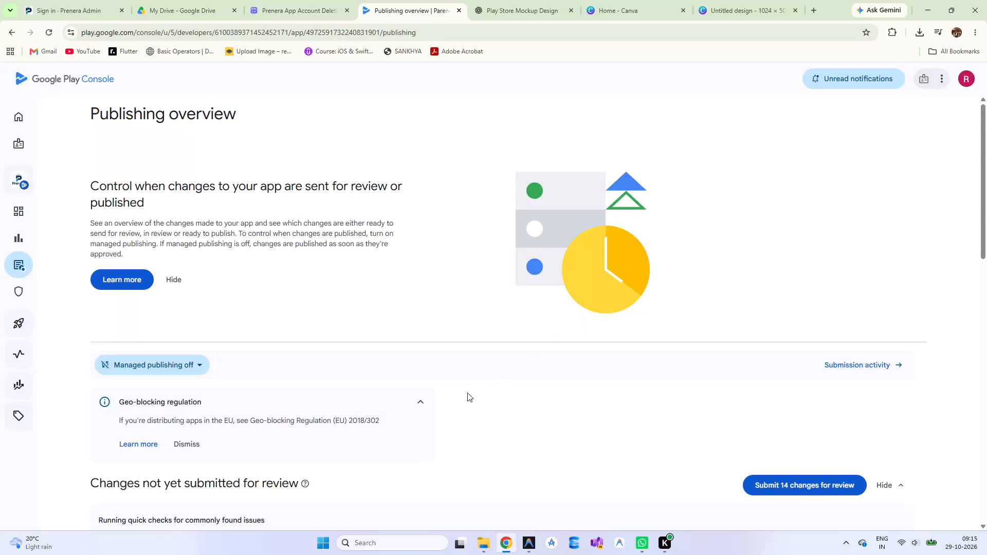
Dismiss the geo-blocking regulation notice and send the 14 pending changes, including the closed testing Alpha release, to Google for review.
{"action": "left_click", "coordinate": [194, 447]}
{"action": "scroll", "coordinate": [318, 399], "scroll_direction": "down", "scroll_amount": 2}
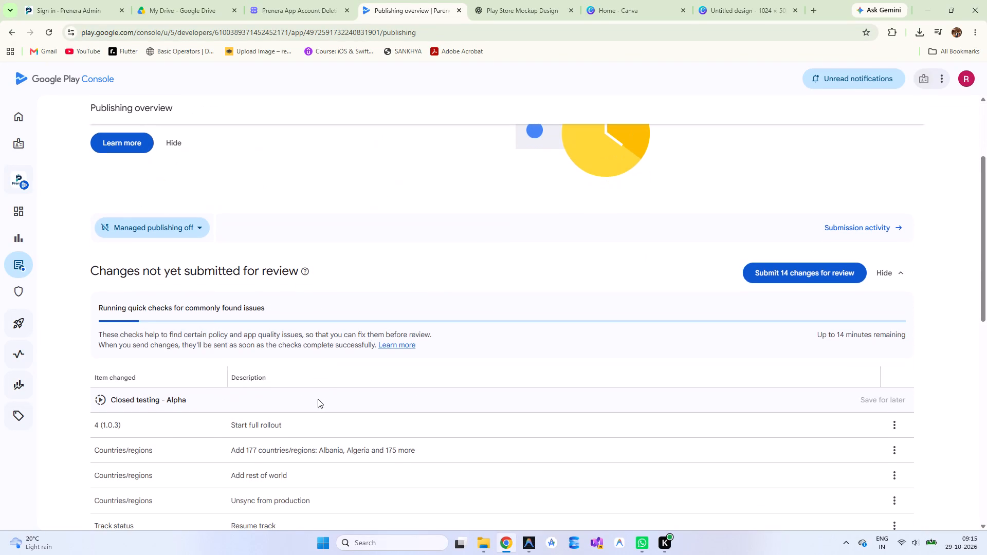
{"action": "left_click", "coordinate": [771, 266]}
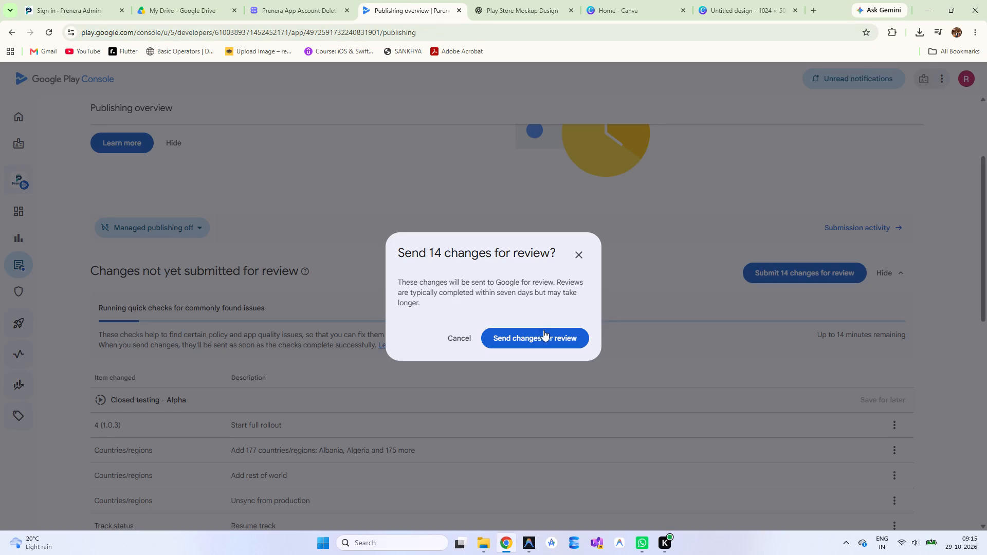
{"action": "left_click", "coordinate": [542, 331]}
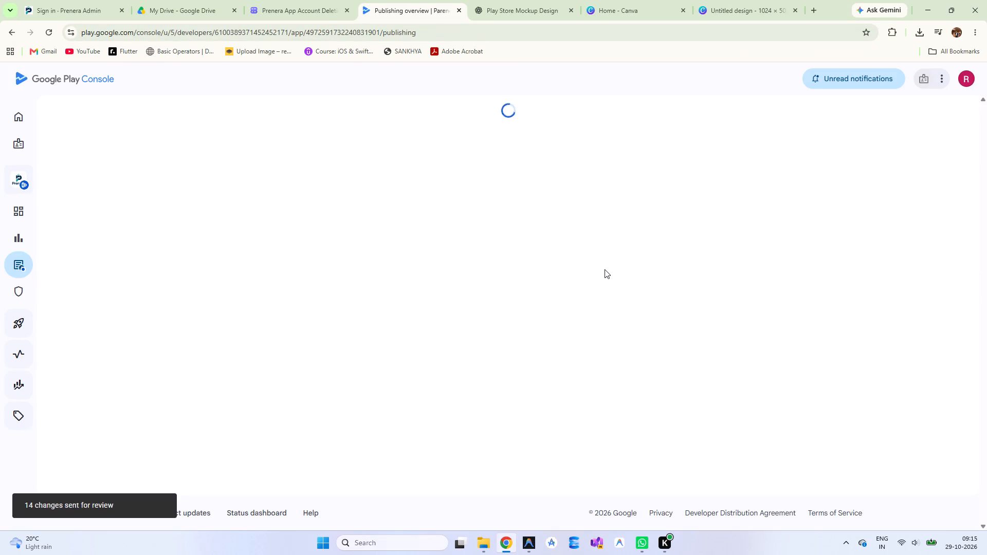
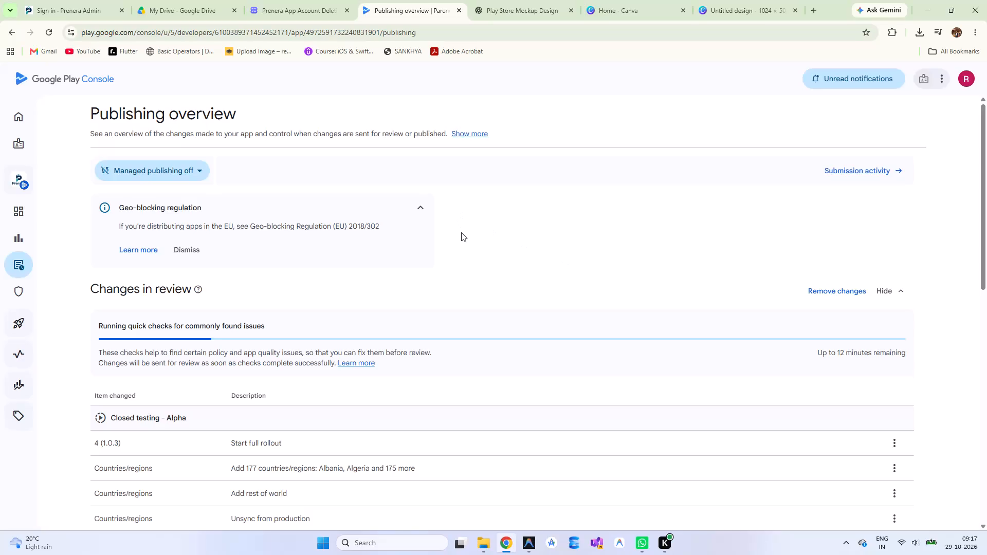
Delete the Google Ads credit offer and the identity verification message from the Play Console notifications.
{"action": "scroll", "coordinate": [461, 232], "scroll_direction": "down", "scroll_amount": 2}
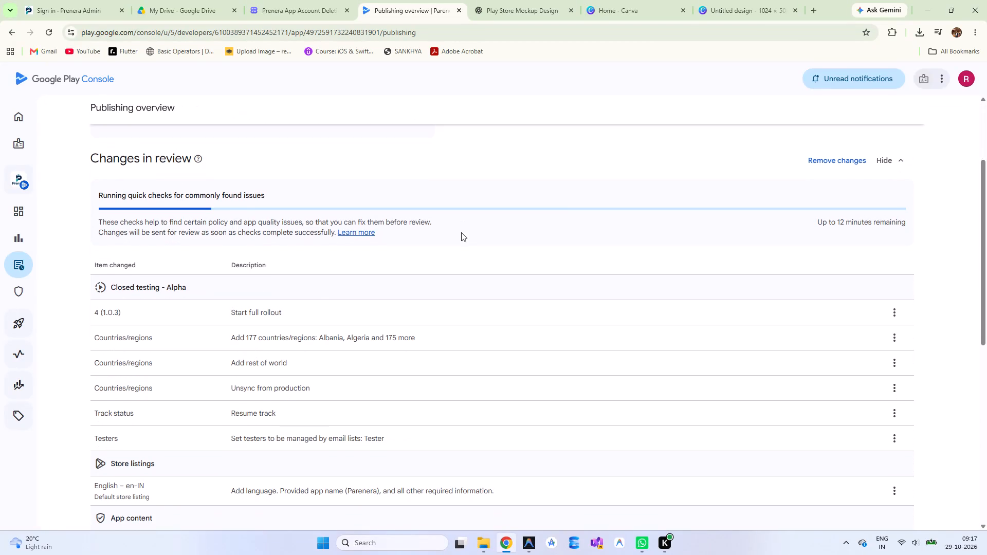
{"action": "left_click", "coordinate": [824, 85]}
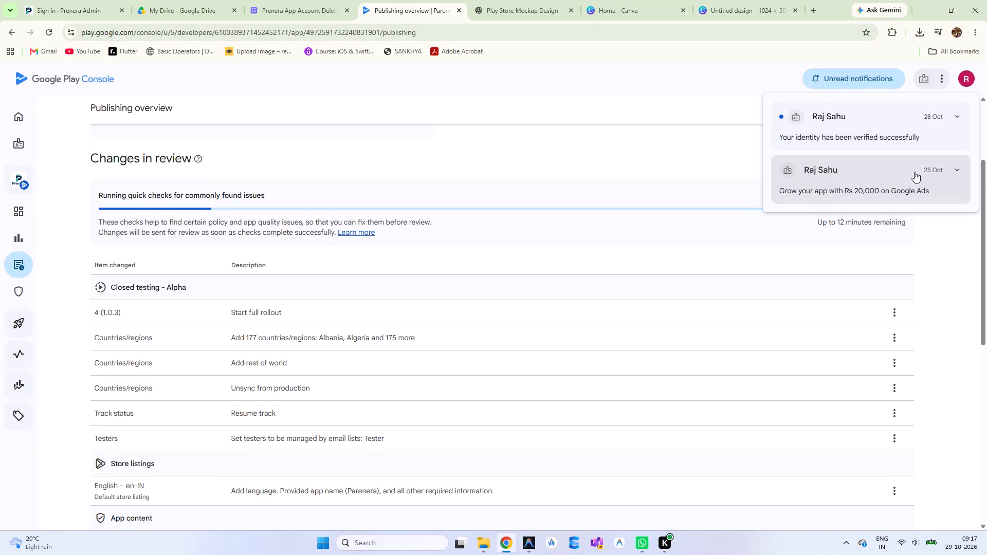
{"action": "left_click", "coordinate": [931, 166]}
{"action": "left_click", "coordinate": [960, 253]}
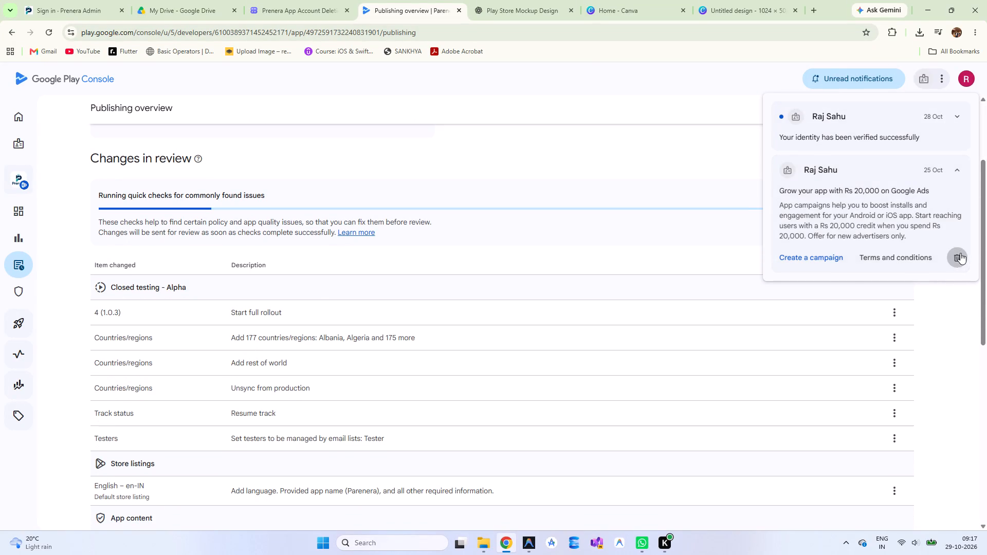
{"action": "left_click", "coordinate": [963, 109]}
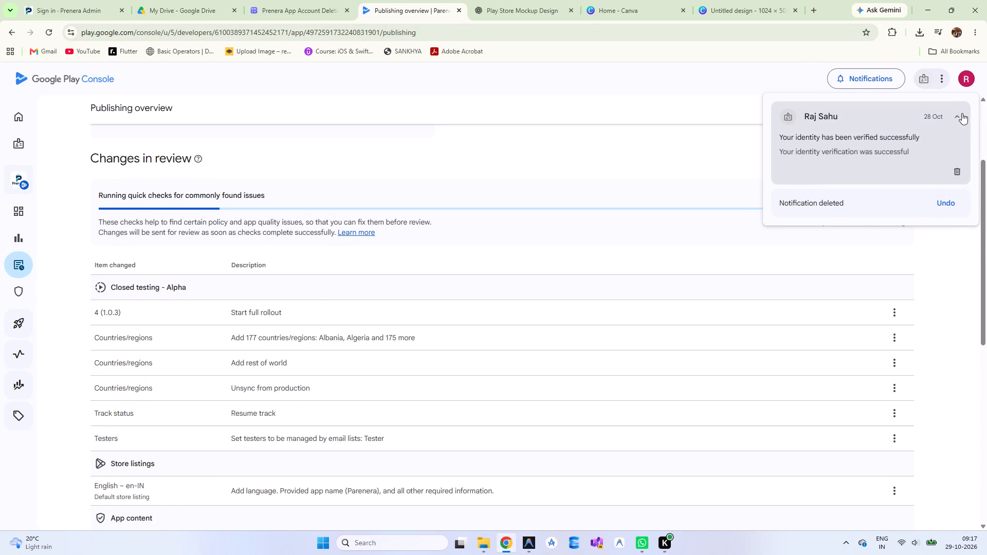
{"action": "left_click", "coordinate": [954, 174]}
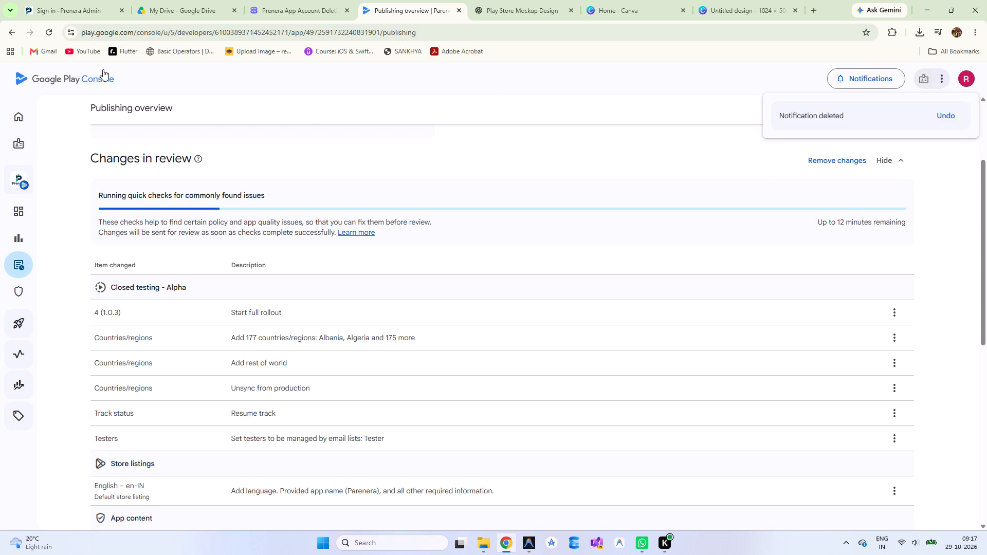
Go to the Play Console home page and open the Parenera app's dashboard.
{"action": "left_click", "coordinate": [62, 83]}
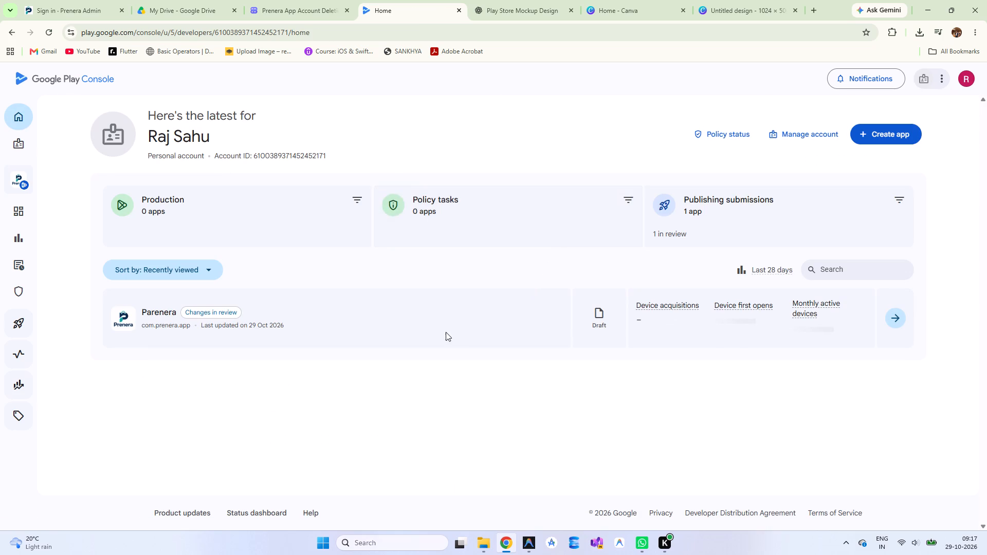
{"action": "left_click", "coordinate": [604, 321]}
{"action": "left_click", "coordinate": [893, 319]}
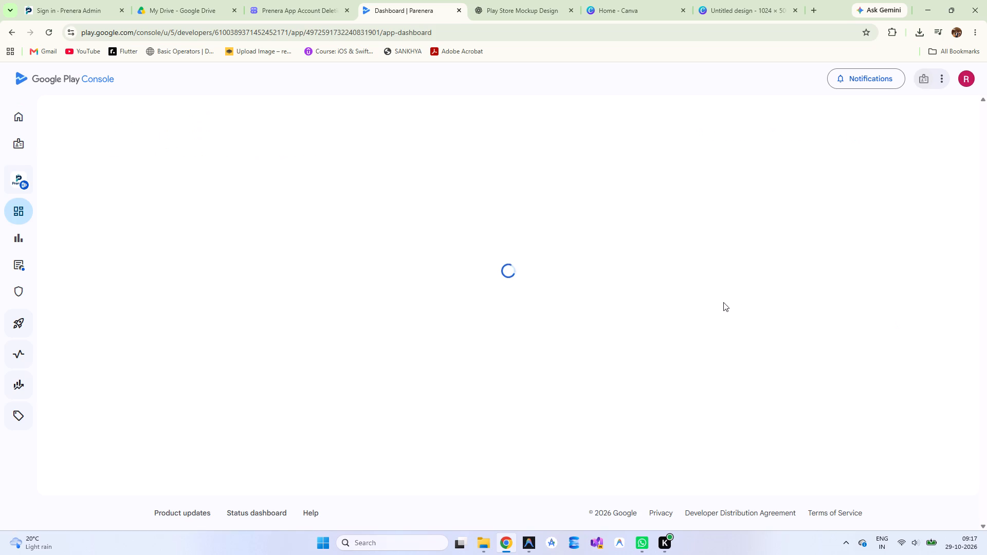
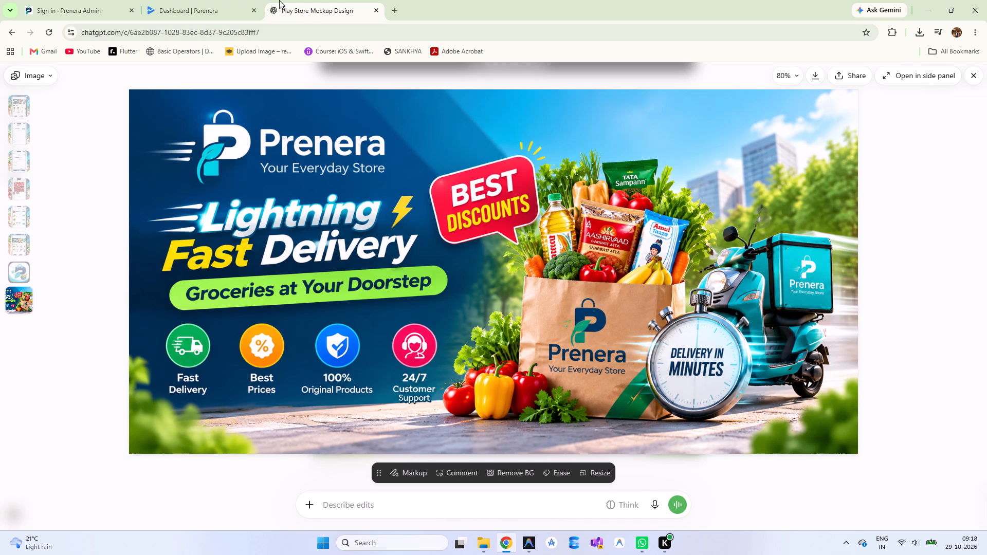
Switch to the Play Console and open the Parenera app's publishing overview by way of the home page and app dashboard.
{"action": "left_click", "coordinate": [218, 8]}
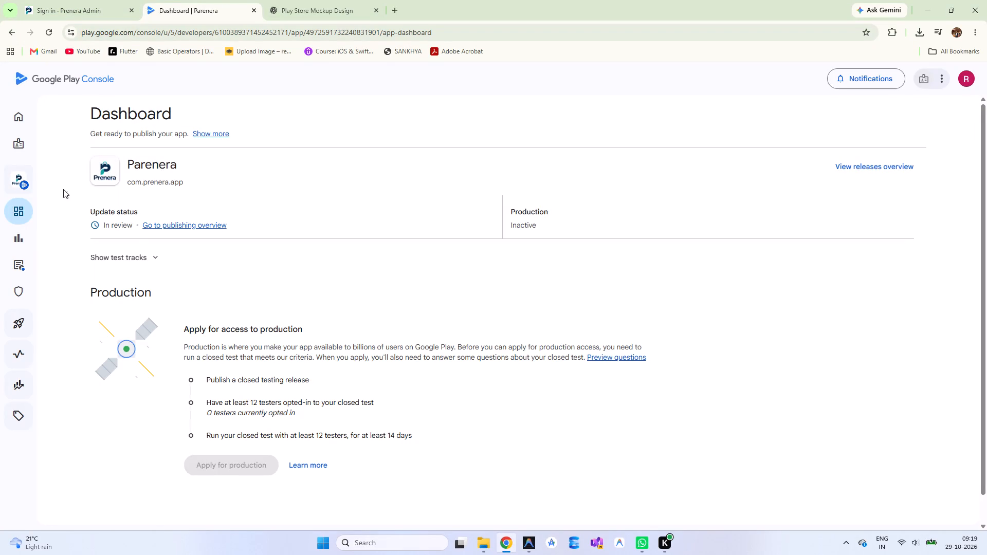
{"action": "left_click", "coordinate": [20, 175]}
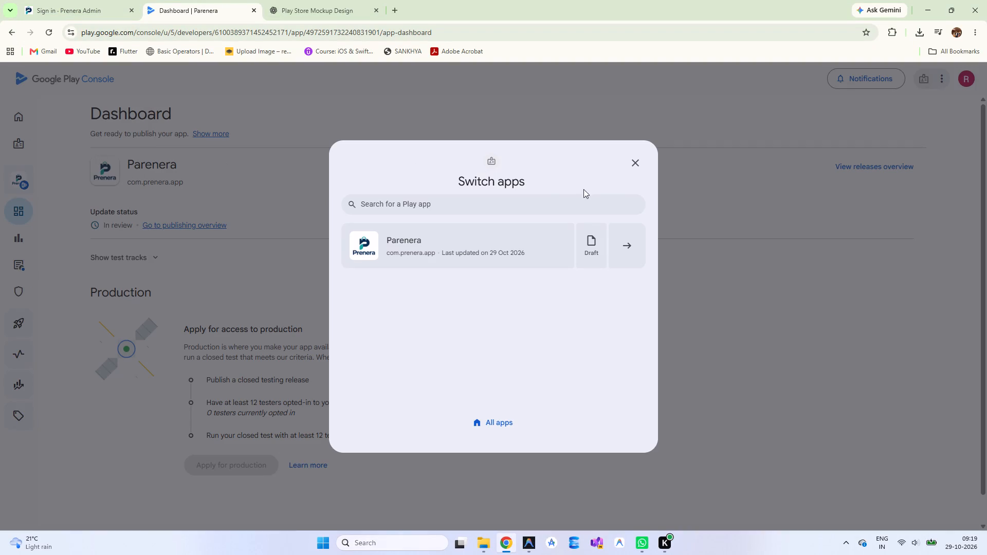
{"action": "left_click", "coordinate": [636, 163]}
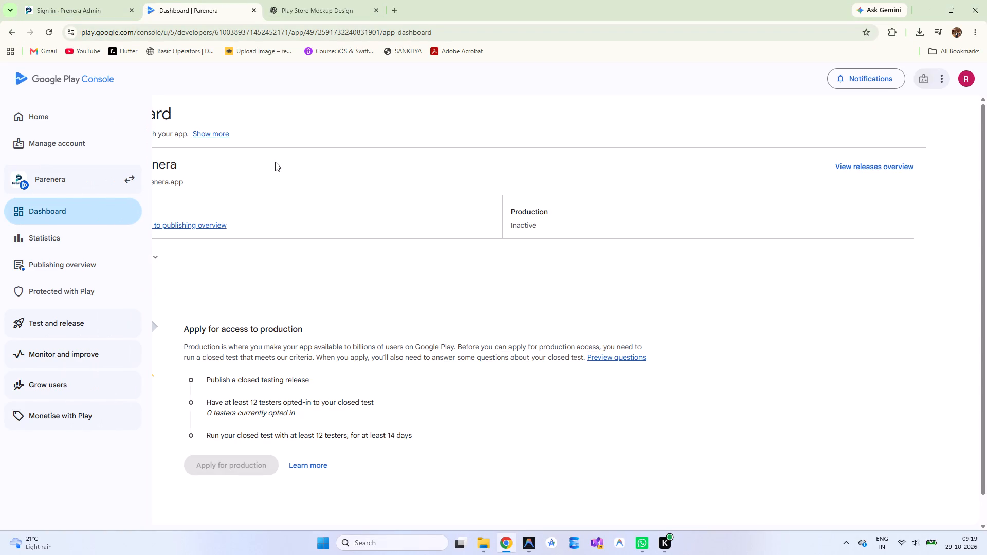
{"action": "left_click", "coordinate": [77, 121]}
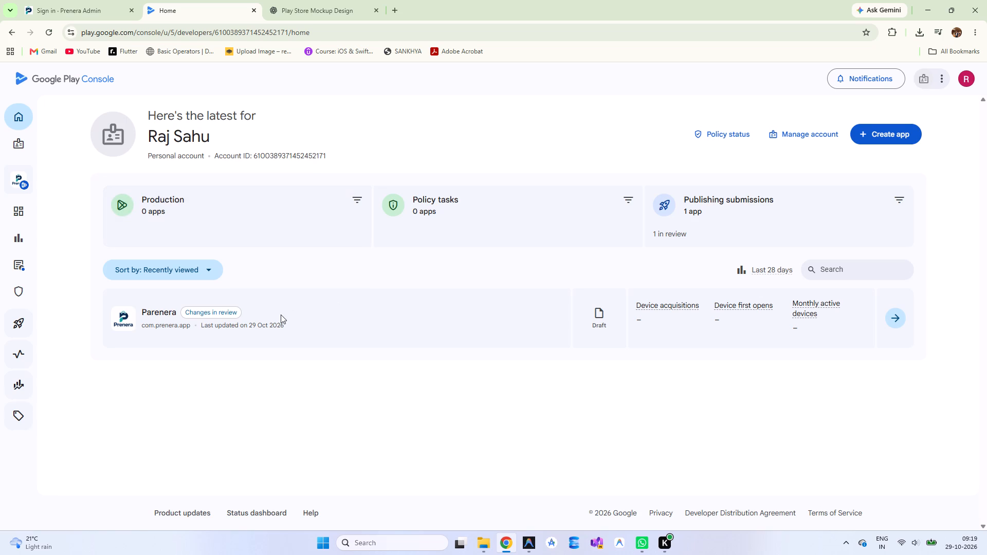
{"action": "left_click", "coordinate": [281, 314]}
{"action": "left_click", "coordinate": [181, 313]}
{"action": "left_click", "coordinate": [896, 326]}
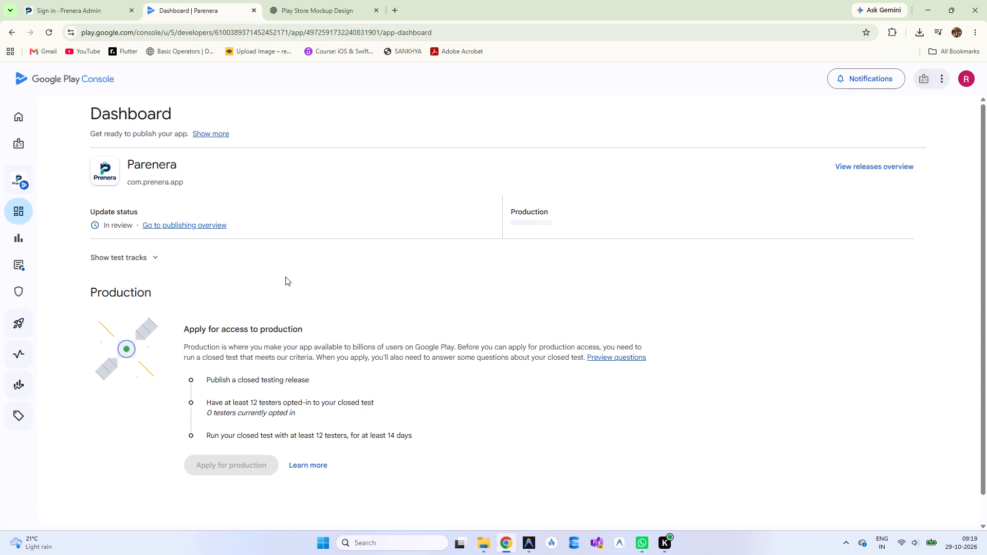
{"action": "left_click", "coordinate": [188, 225]}
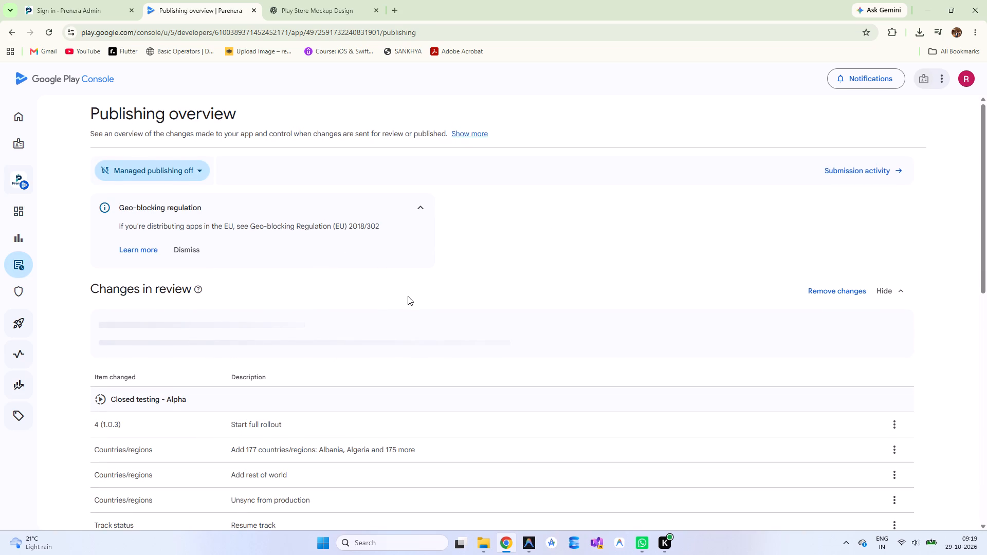
Dismiss the geo-blocking regulation notice above the changes in review.
{"action": "left_click", "coordinate": [192, 245]}
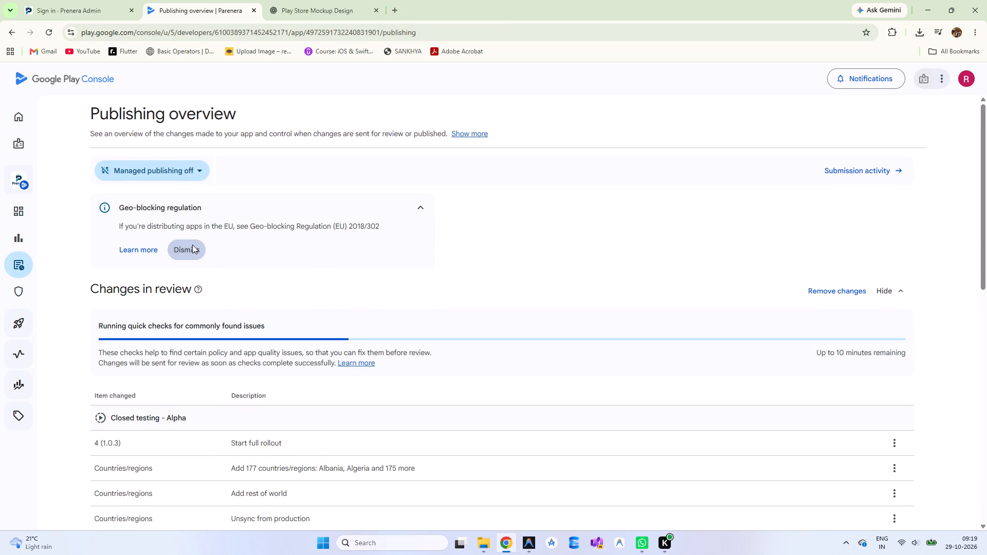
{"action": "scroll", "coordinate": [403, 320], "scroll_direction": "right", "scroll_amount": 2}
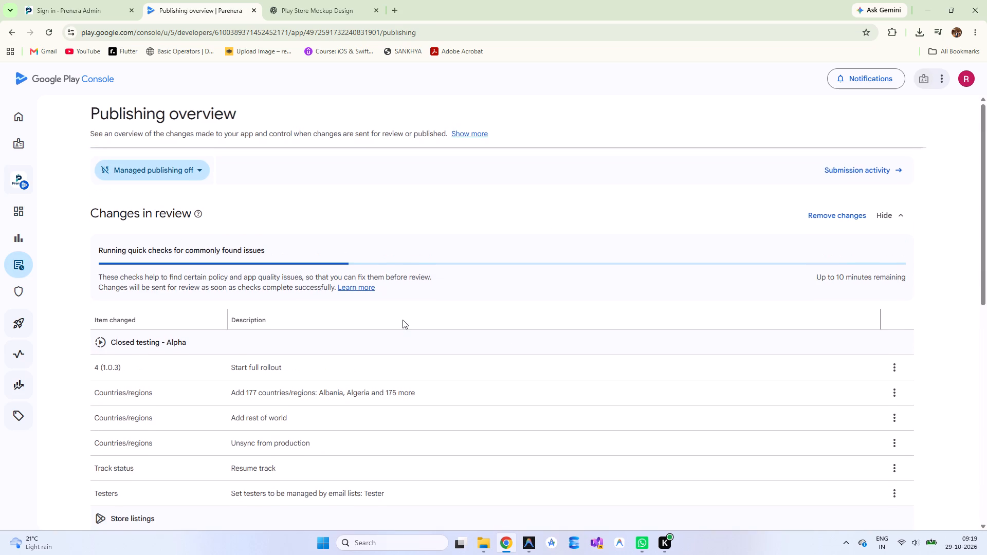
{"action": "scroll", "coordinate": [403, 320], "scroll_direction": "right", "scroll_amount": 1}
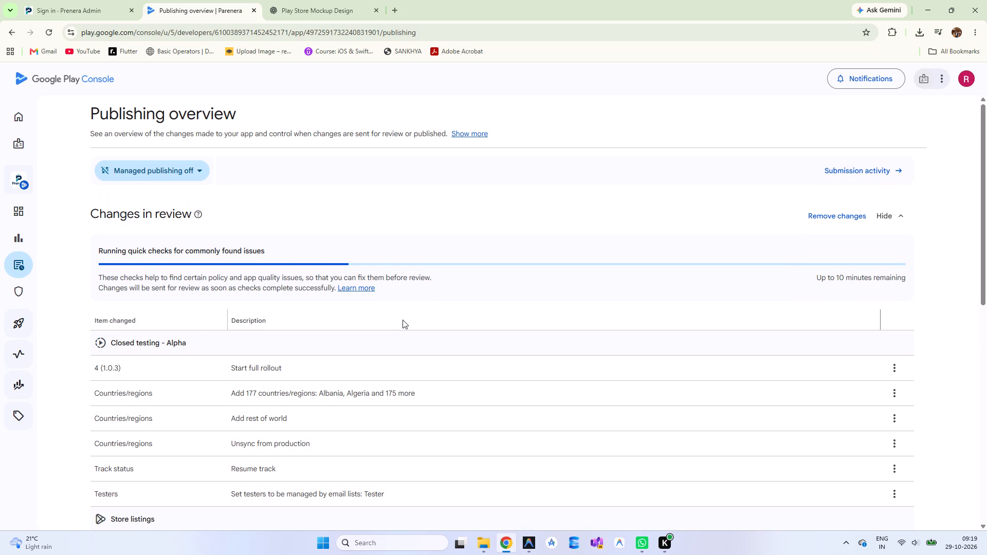
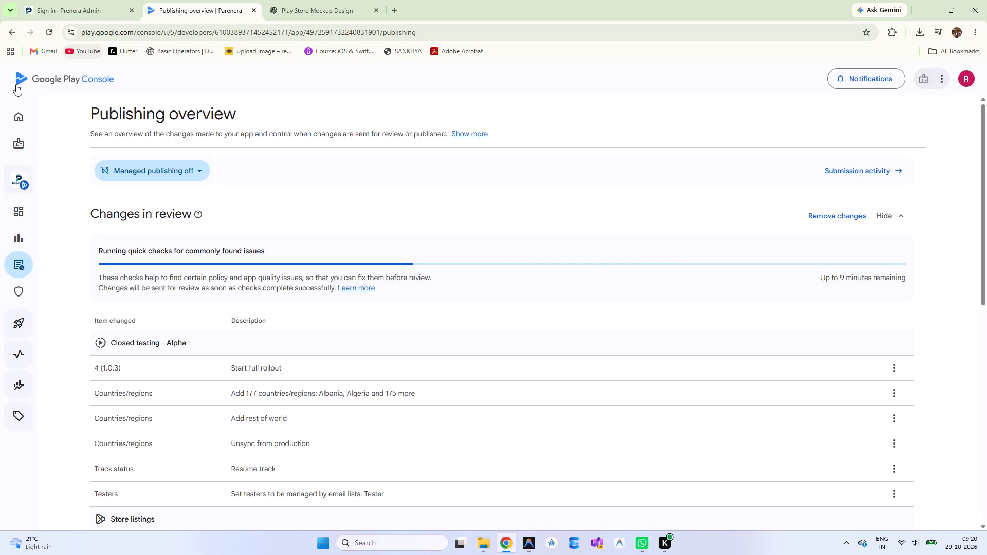
Restore the maximized Play Console browser window to its smaller floating size and place it over the Antigravity IDE.
{"action": "left_click_drag", "start_coordinate": [695, 2], "coordinate": [673, 70]}
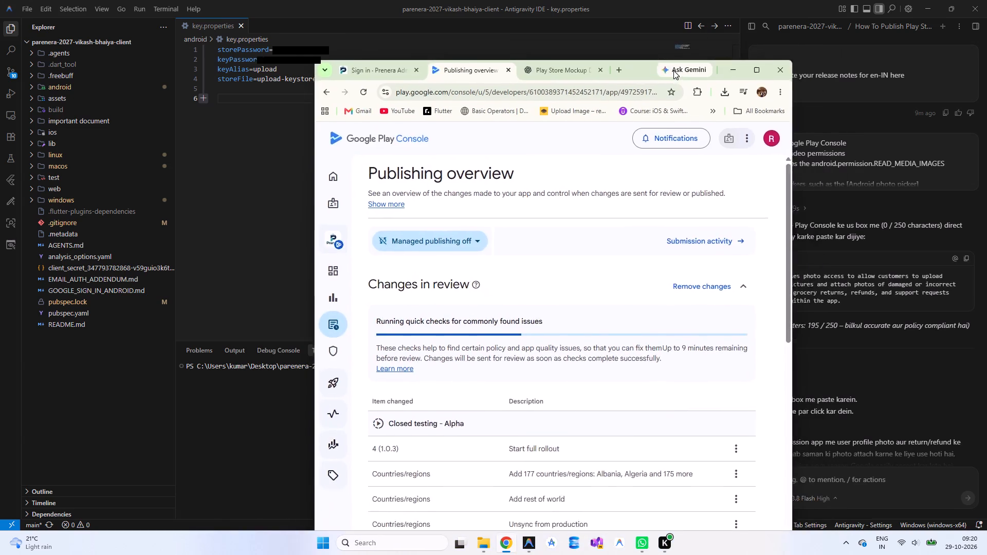
{"action": "left_click_drag", "start_coordinate": [673, 70], "coordinate": [625, 24]}
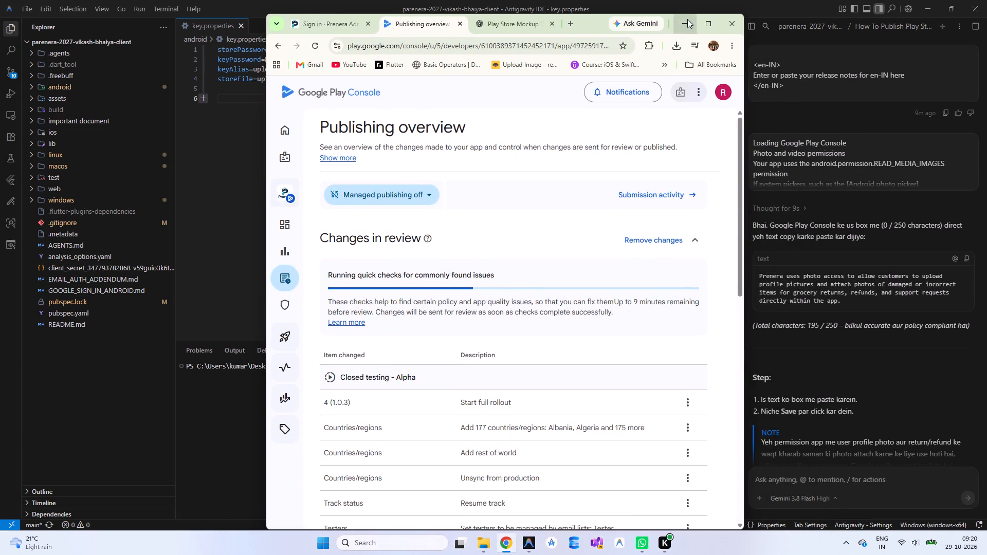
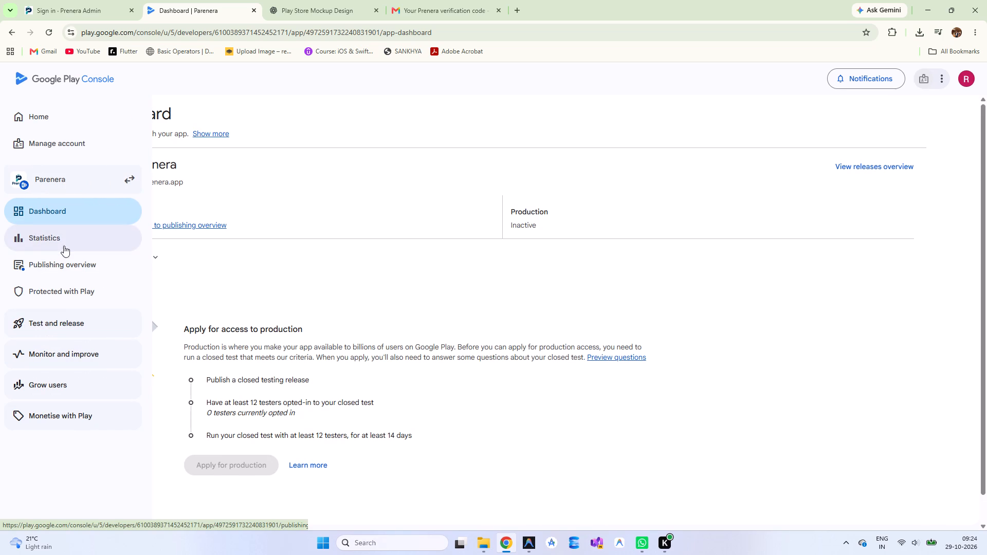
Open the Parenera app's Monitor and improve section and look through its Reach and devices and Ratings and reviews groups.
{"action": "left_click", "coordinate": [63, 353]}
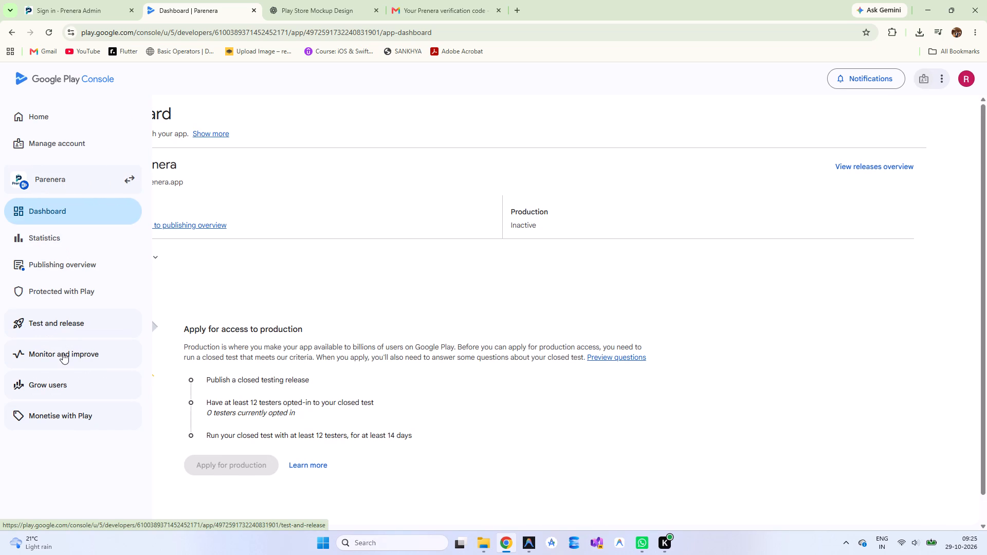
{"action": "left_click", "coordinate": [63, 381]}
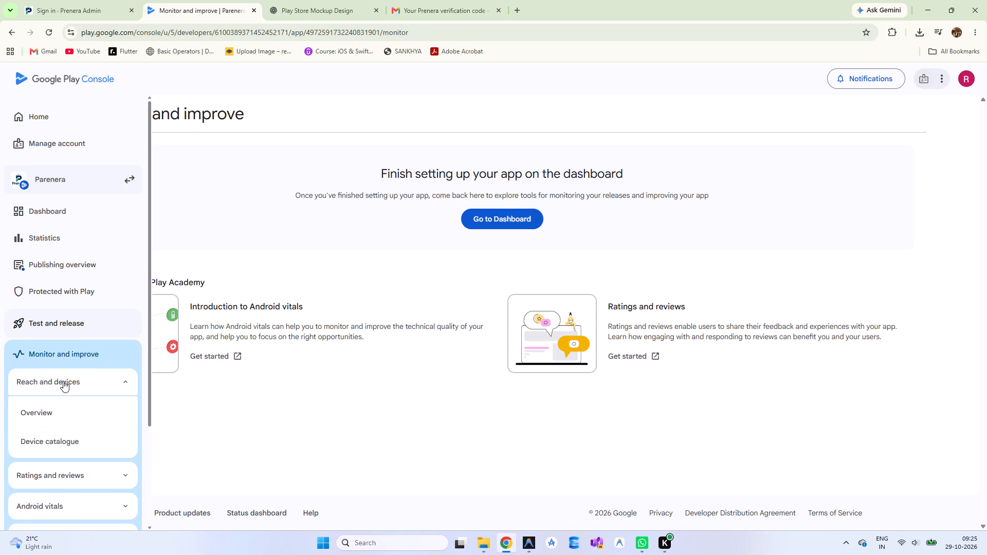
{"action": "scroll", "coordinate": [63, 381], "scroll_direction": "down", "scroll_amount": 1}
{"action": "left_click", "coordinate": [58, 430]}
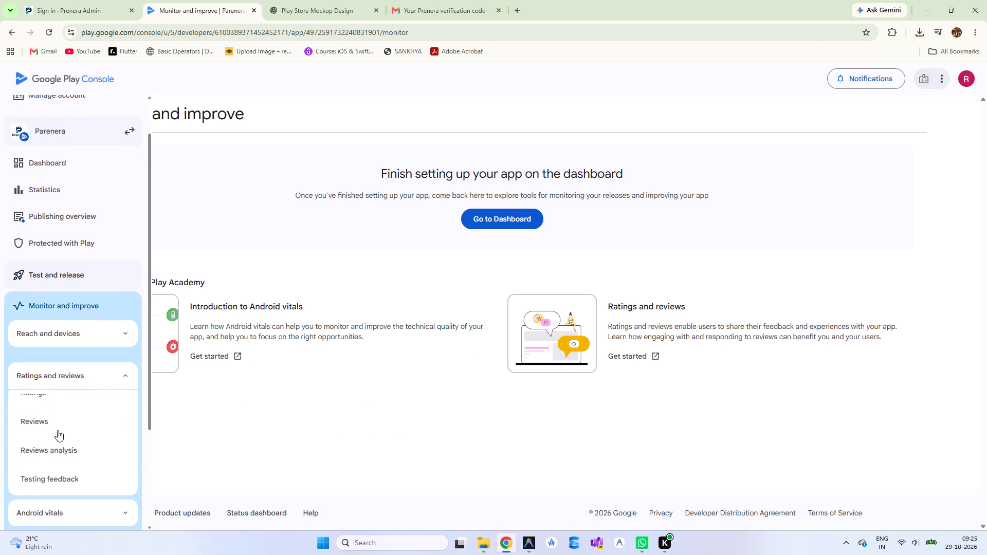
{"action": "scroll", "coordinate": [58, 430], "scroll_direction": "down", "scroll_amount": 3}
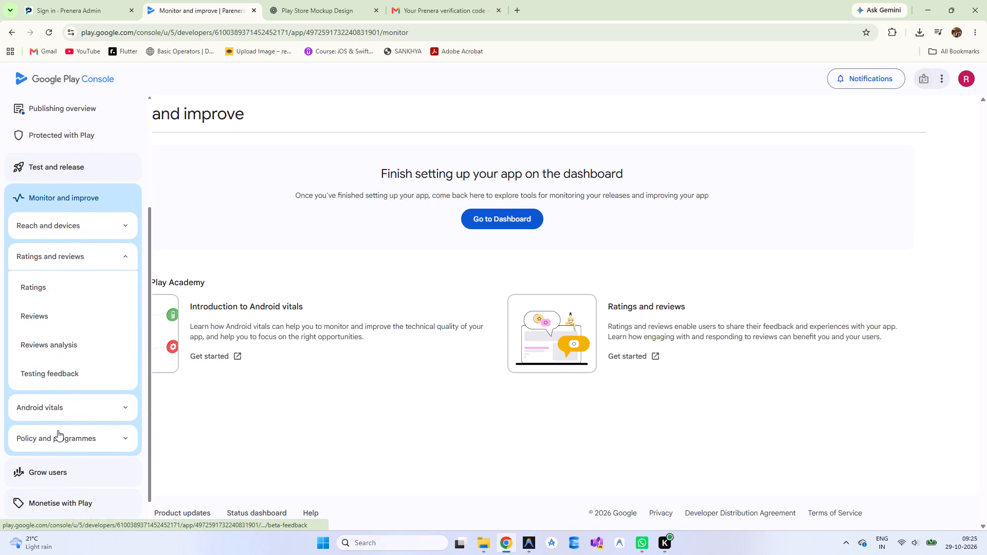
Open the app content page among the policy and programmes pages and examine the review status of the actioned declarations through the privacy policy.
{"action": "left_click", "coordinate": [71, 399]}
{"action": "scroll", "coordinate": [71, 399], "scroll_direction": "down", "scroll_amount": 1}
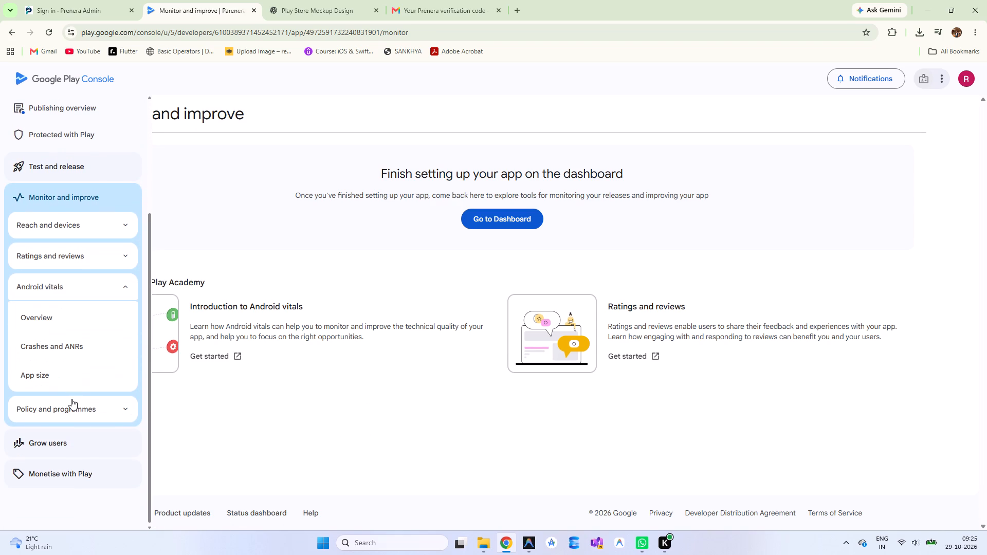
{"action": "left_click", "coordinate": [52, 413]}
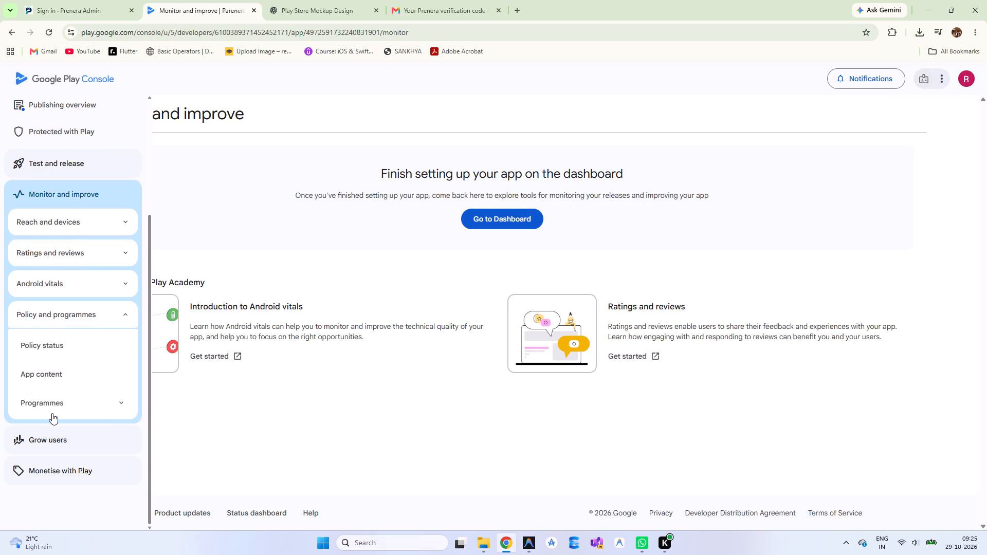
{"action": "left_click", "coordinate": [43, 371]}
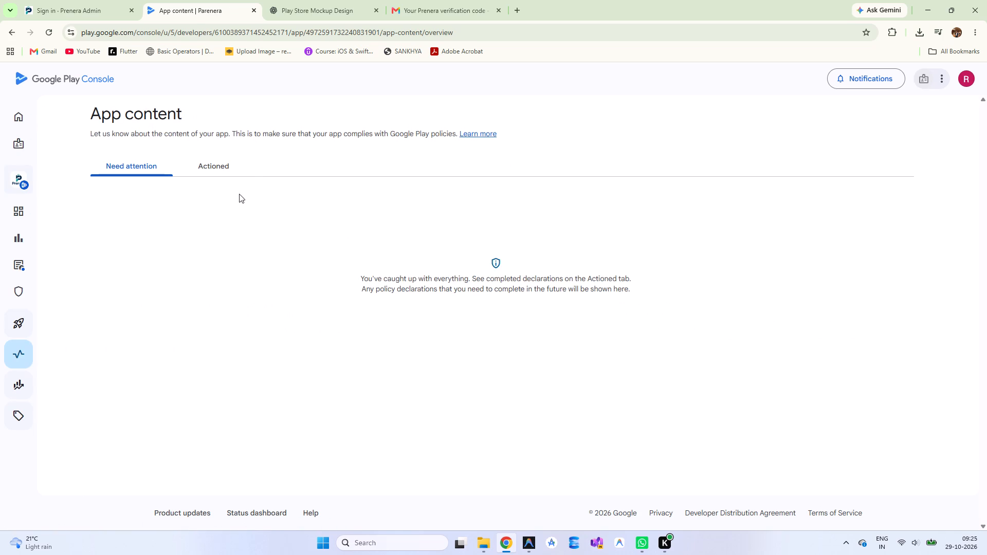
{"action": "left_click", "coordinate": [217, 170]}
{"action": "scroll", "coordinate": [336, 325], "scroll_direction": "down", "scroll_amount": 1}
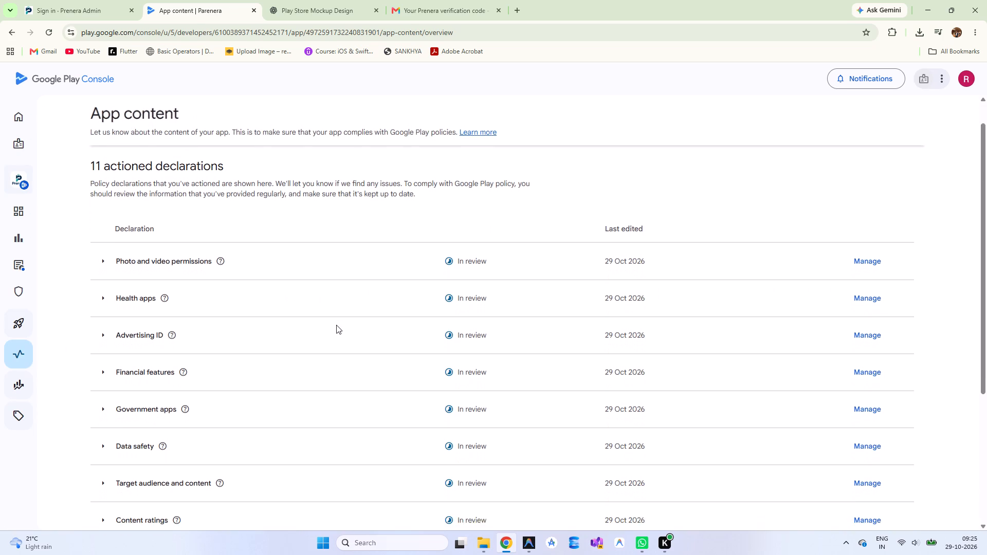
{"action": "scroll", "coordinate": [336, 325], "scroll_direction": "down", "scroll_amount": 2}
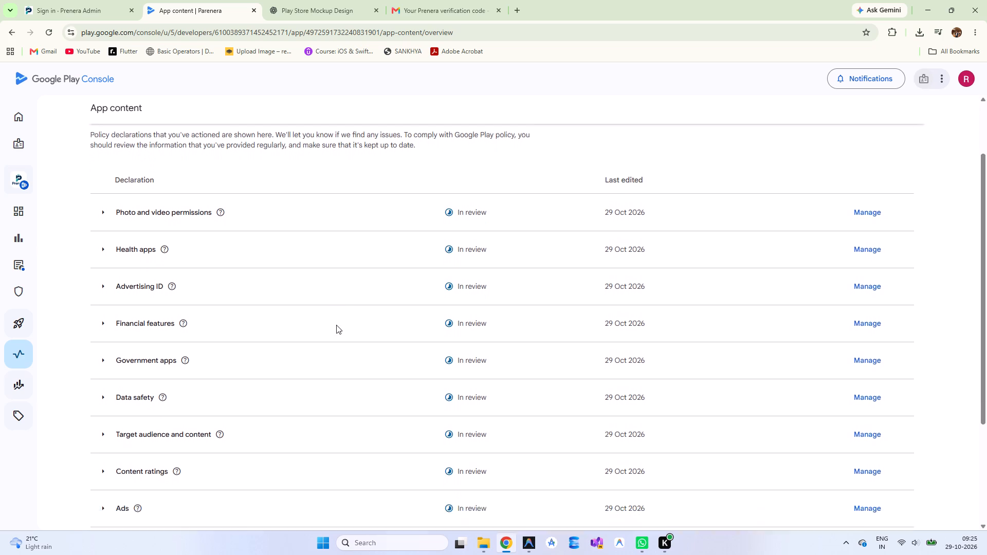
{"action": "scroll", "coordinate": [336, 325], "scroll_direction": "down", "scroll_amount": 4}
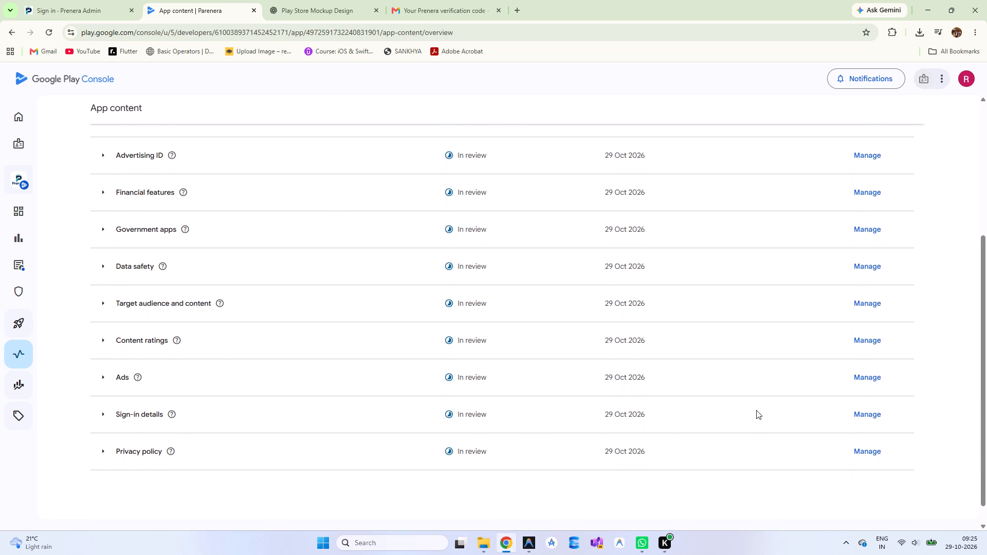
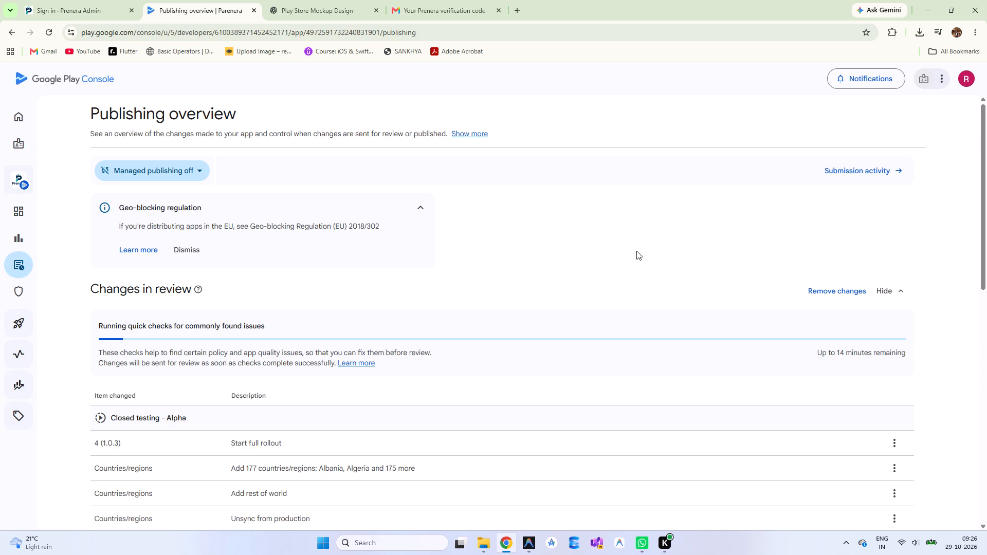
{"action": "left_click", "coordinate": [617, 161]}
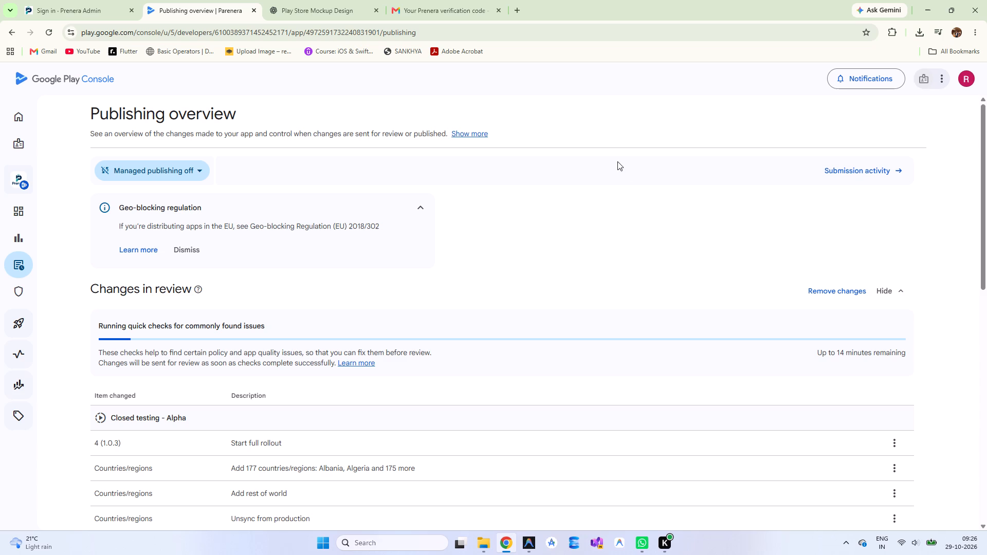
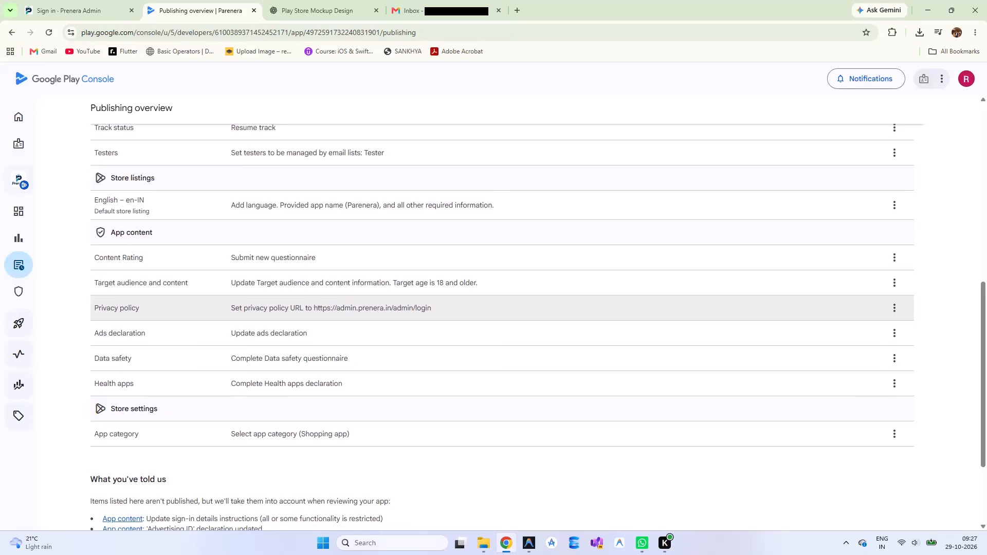
Check the remaining submitted changes in the publishing overview and dismiss the geo-blocking regulation notice.
{"action": "scroll", "coordinate": [371, 311], "scroll_direction": "down", "scroll_amount": 2}
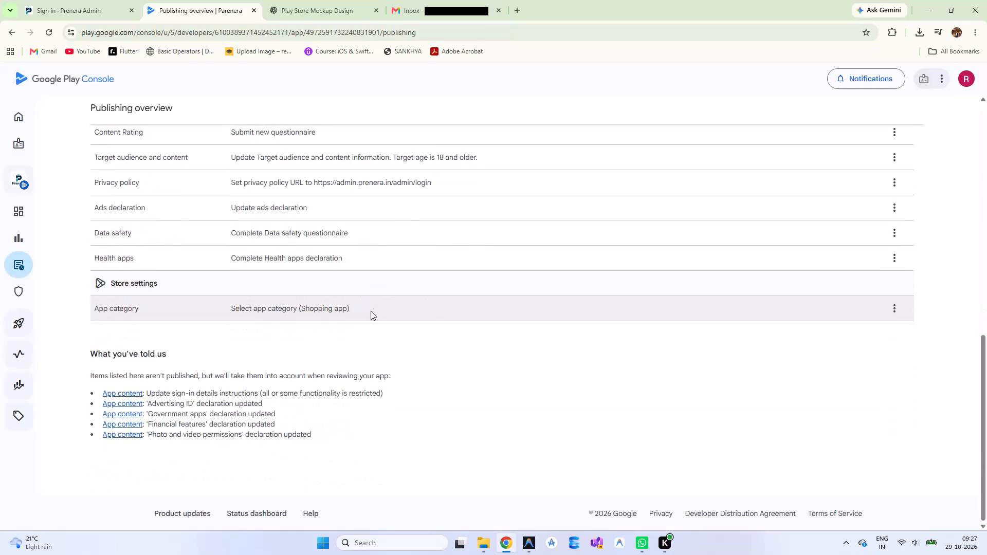
{"action": "scroll", "coordinate": [371, 311], "scroll_direction": "up", "scroll_amount": 6}
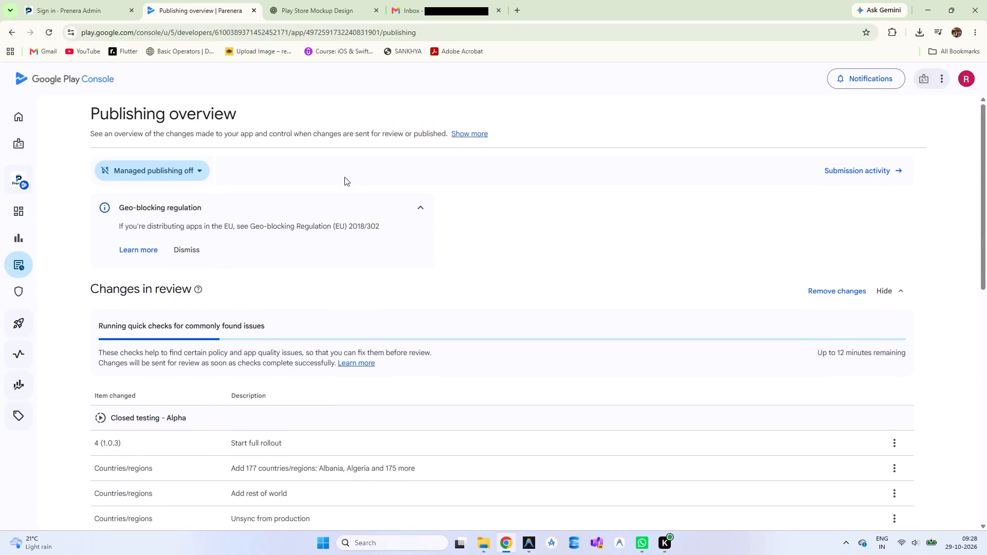
{"action": "left_click", "coordinate": [192, 255]}
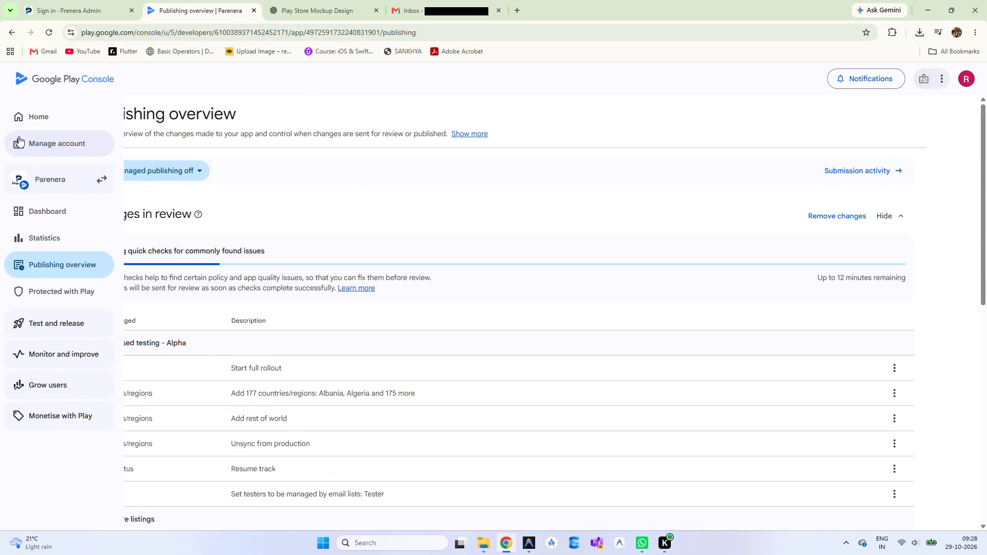
Return to the Play Console home page and open the list of signed-in Google accounts.
{"action": "left_click", "coordinate": [20, 116]}
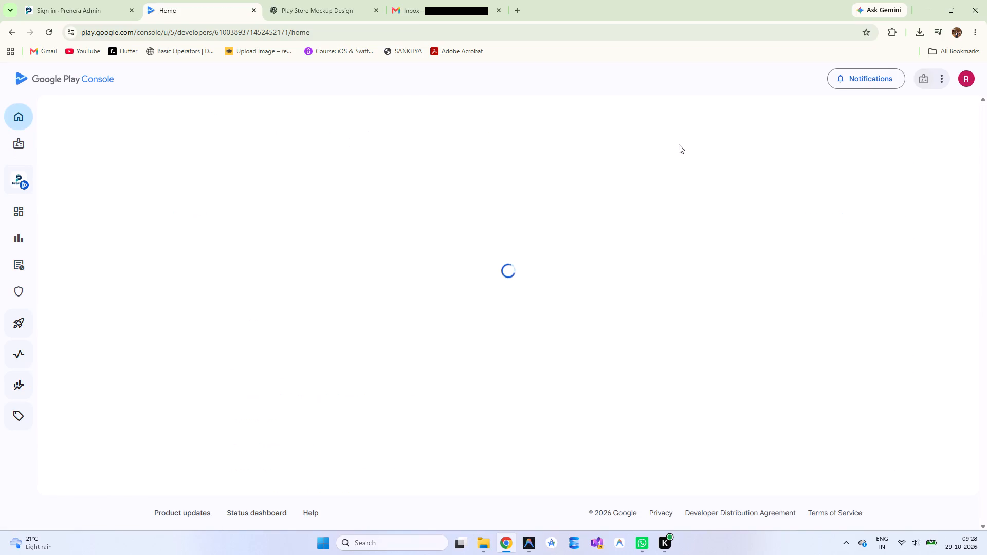
{"action": "left_click", "coordinate": [962, 84]}
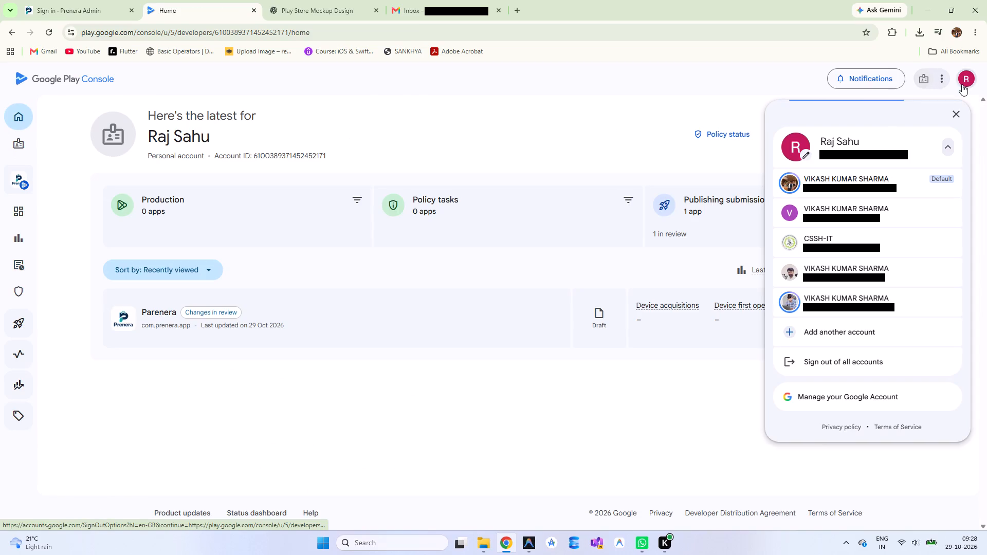
Set the developer account's Google profile picture to the Prenera logo uploaded from the device.
{"action": "left_click", "coordinate": [806, 152]}
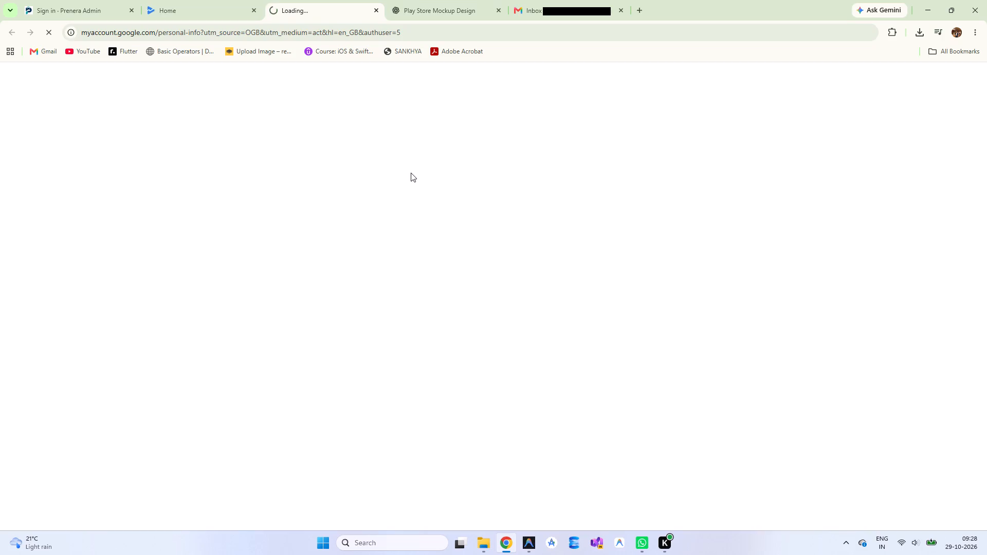
{"action": "left_click", "coordinate": [665, 173]}
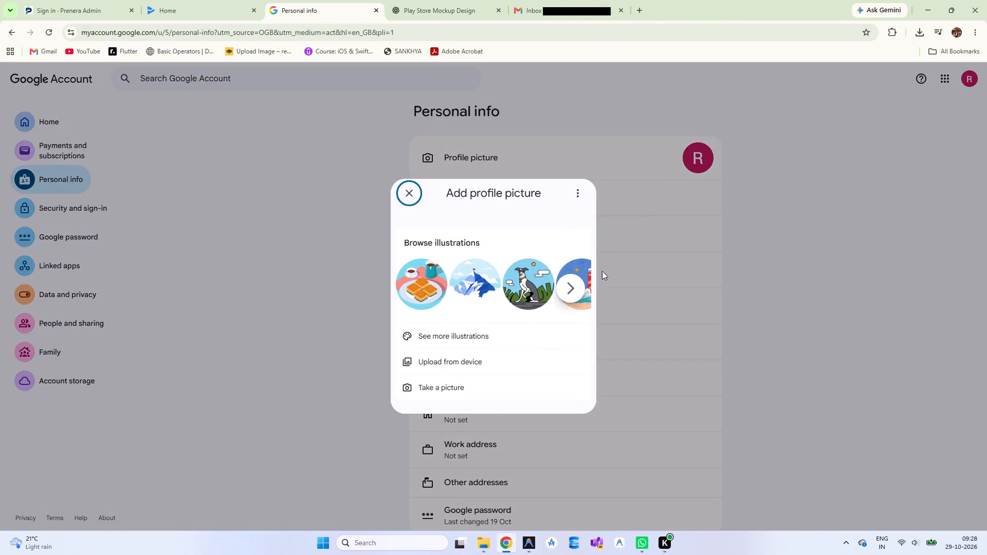
{"action": "left_click", "coordinate": [493, 362]}
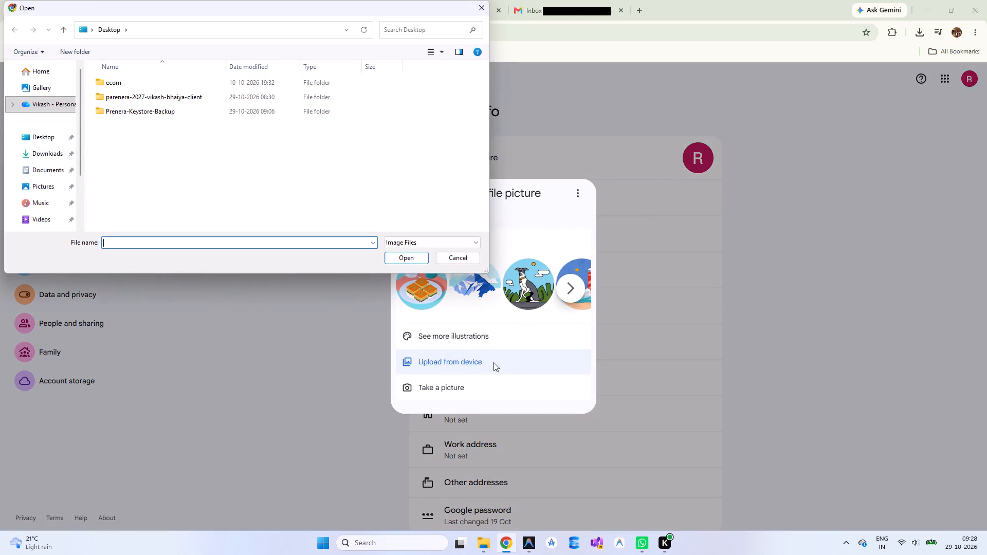
Upload the Prenera logo from the Pictures folder, keep the full-circle crop and save it as the Google account's profile picture.
{"action": "left_click", "coordinate": [43, 190]}
{"action": "double_click", "coordinate": [285, 80]}
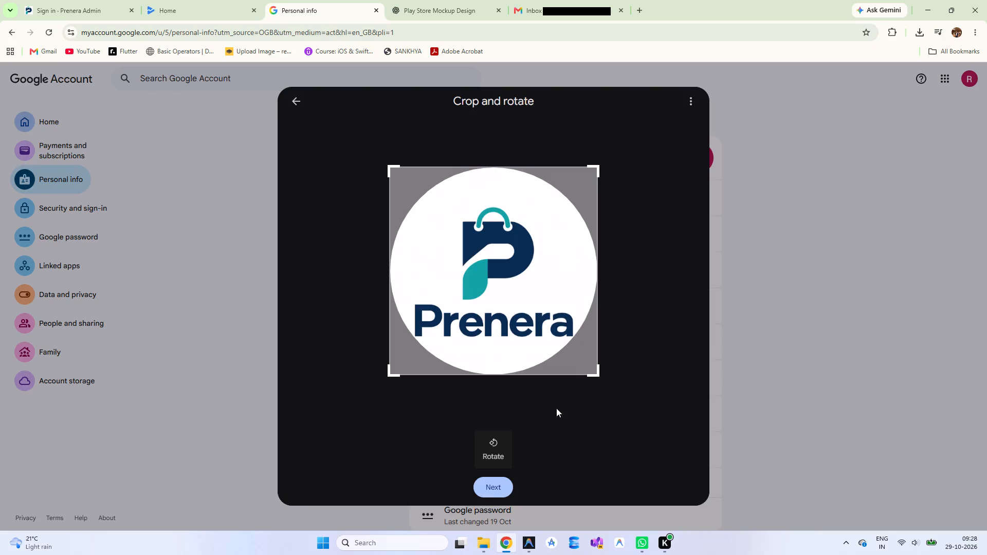
{"action": "left_click_drag", "start_coordinate": [597, 375], "coordinate": [600, 384]}
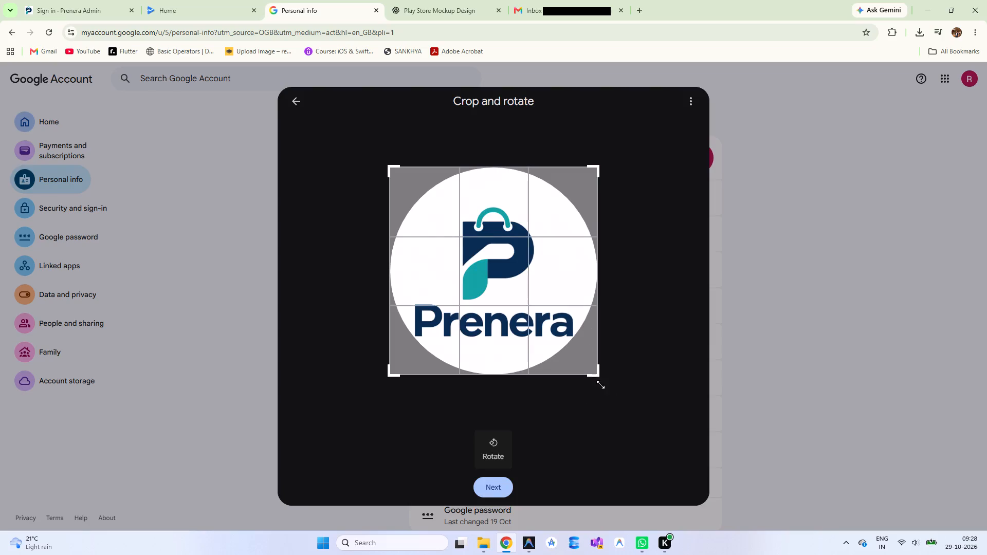
{"action": "left_click_drag", "start_coordinate": [600, 384], "coordinate": [624, 412]}
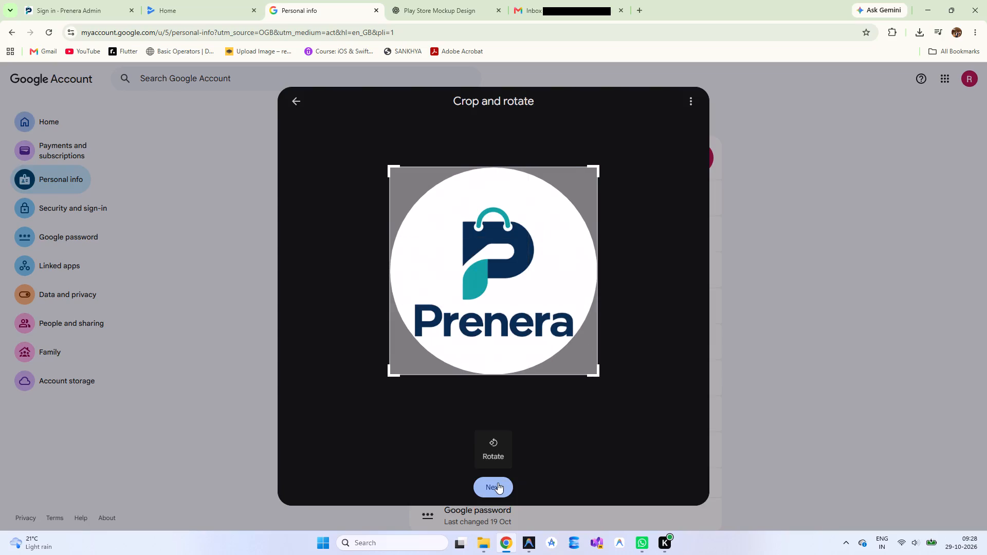
{"action": "left_click", "coordinate": [498, 483]}
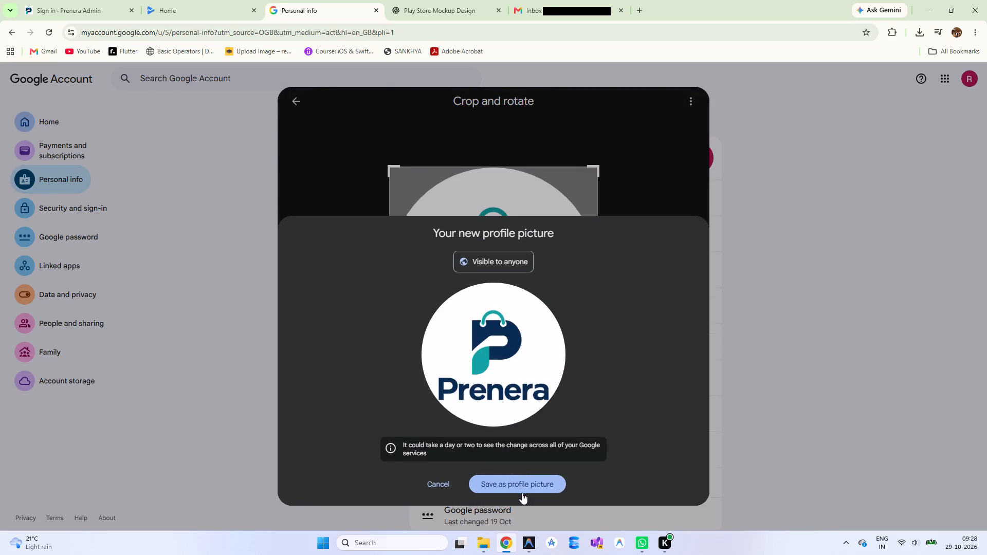
{"action": "left_click", "coordinate": [570, 173]}
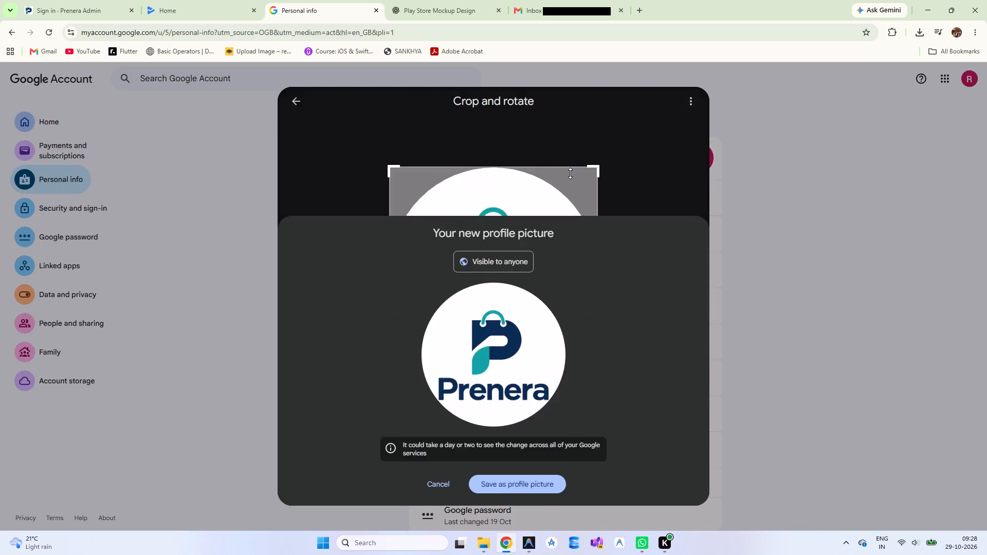
{"action": "left_click", "coordinate": [496, 168]}
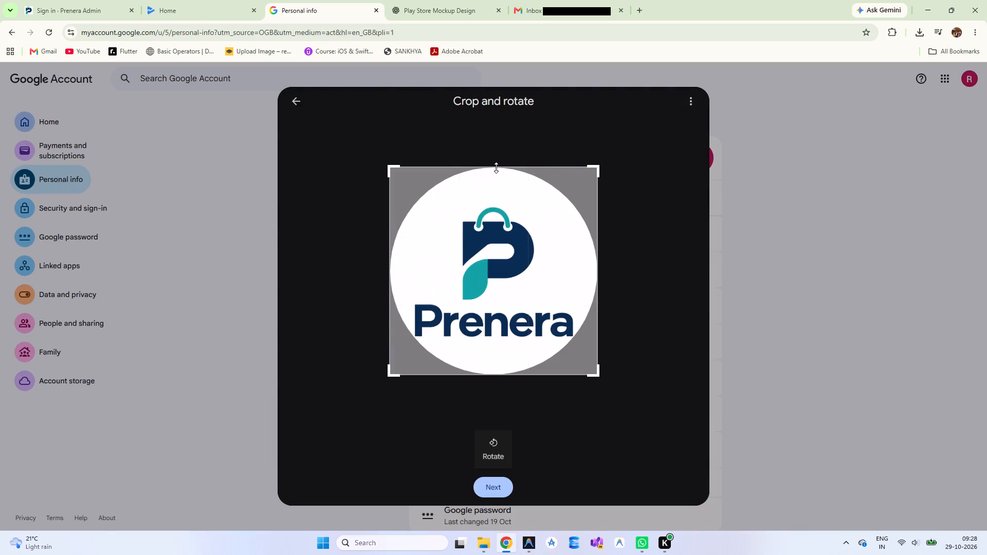
{"action": "left_click_drag", "start_coordinate": [489, 196], "coordinate": [490, 191]}
{"action": "left_click", "coordinate": [496, 480]}
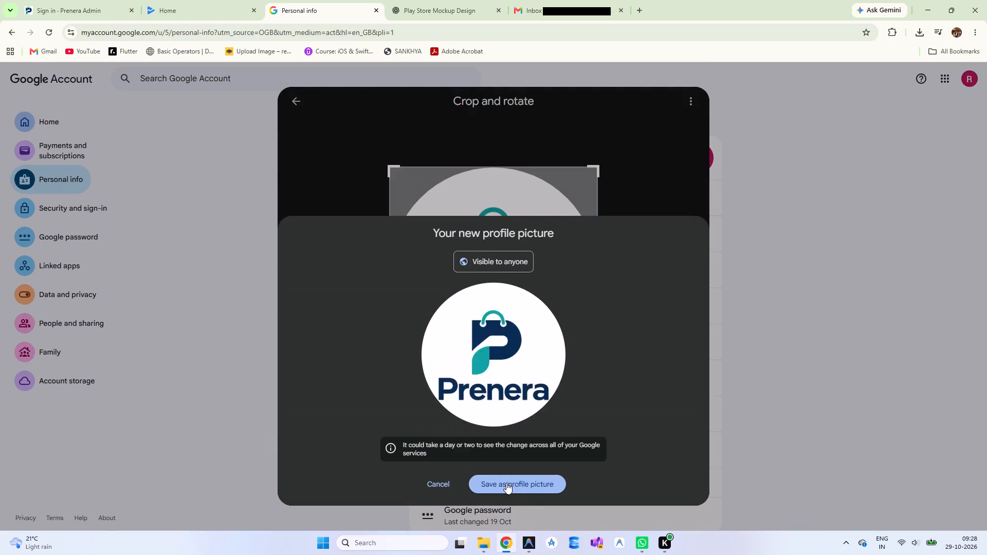
{"action": "left_click", "coordinate": [506, 483]}
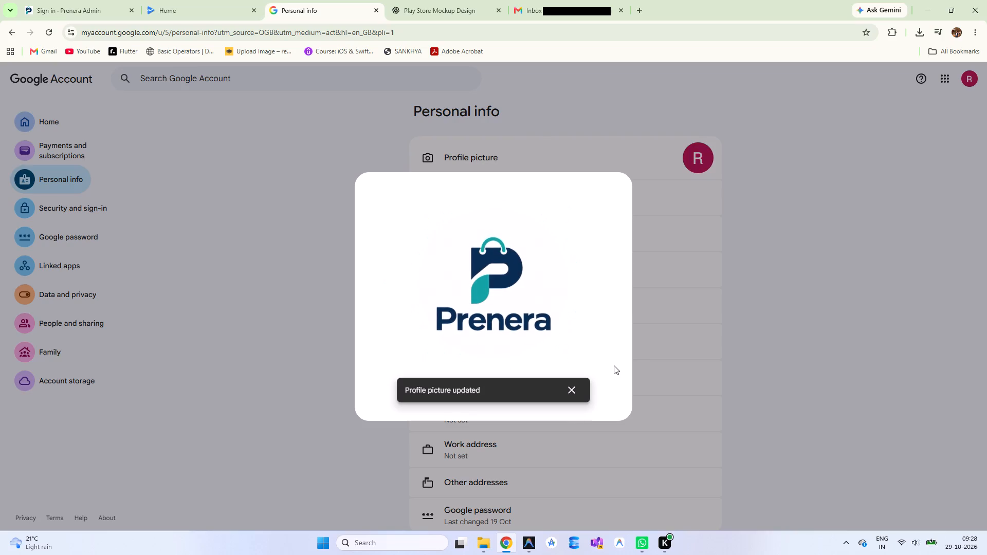
{"action": "left_click", "coordinate": [702, 311]}
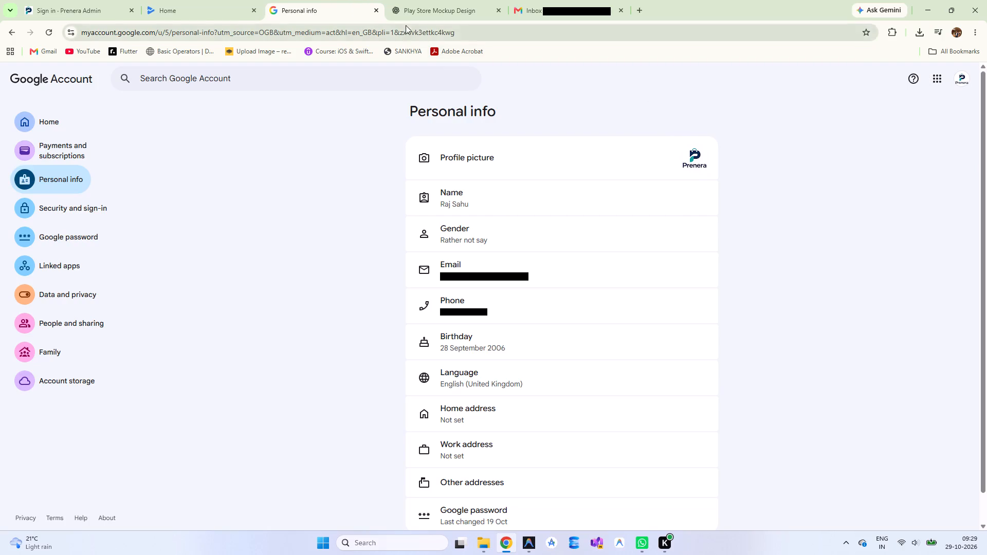
Close the Google Account personal info page and reload the Play Console home page to check the account picture.
{"action": "left_click", "coordinate": [373, 9]}
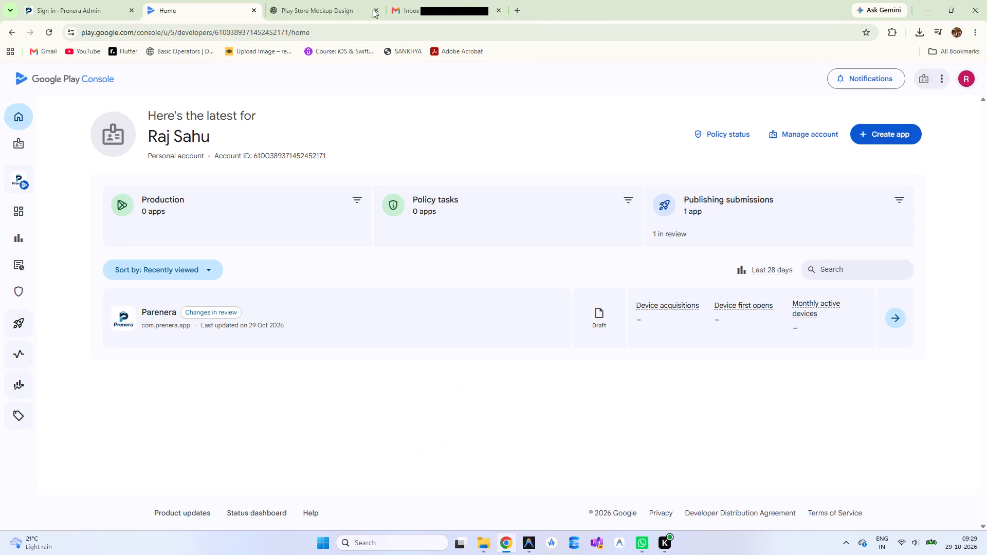
{"action": "left_click", "coordinate": [48, 37]}
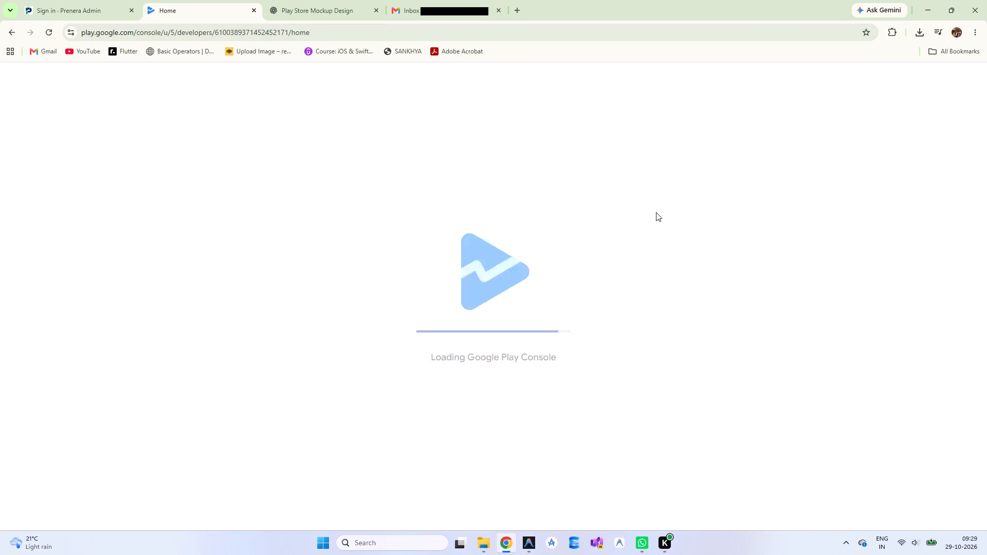
{"action": "left_click", "coordinate": [969, 84]}
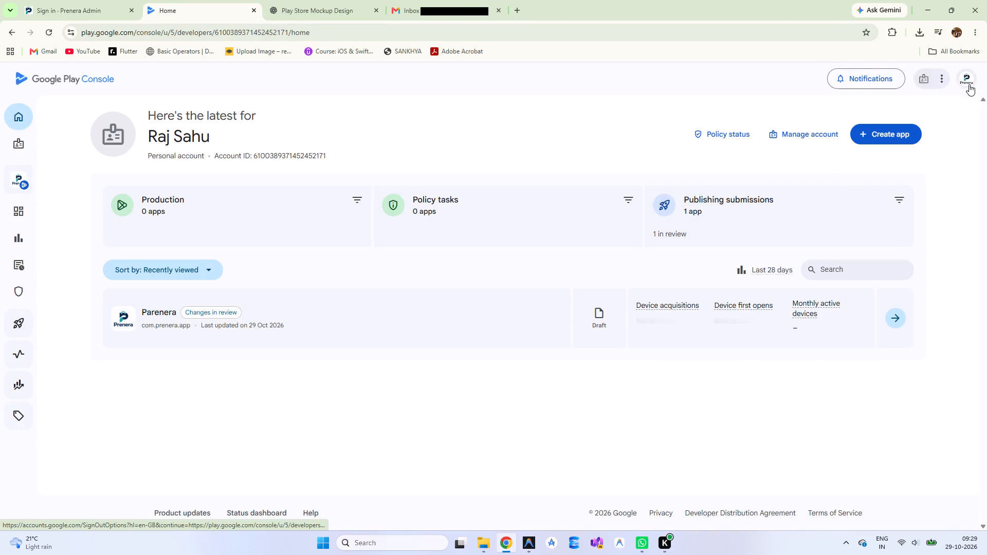
{"action": "left_click", "coordinate": [670, 119]}
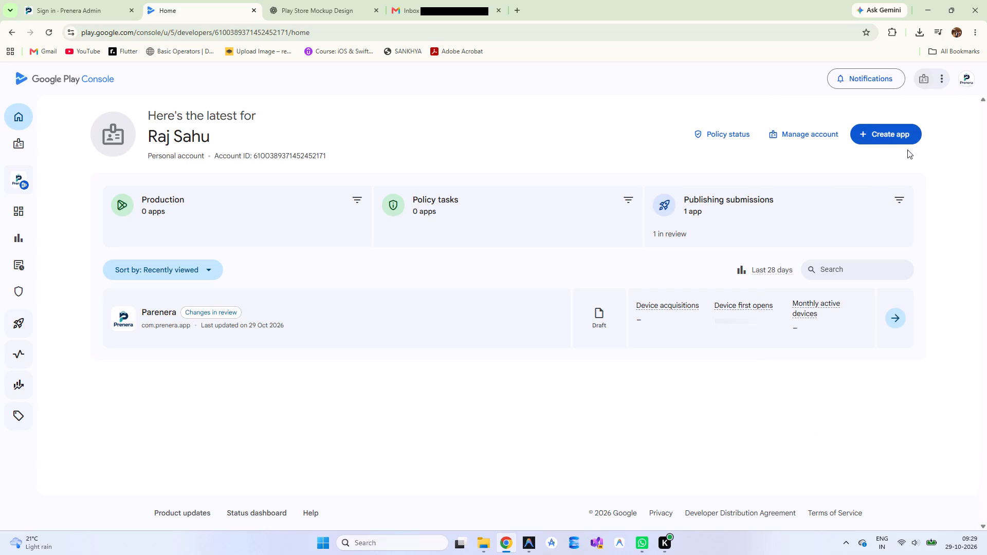
Open the Parenera app's dashboard and go to its publishing overview to check the changes in review.
{"action": "left_click", "coordinate": [426, 342]}
{"action": "left_click", "coordinate": [888, 318]}
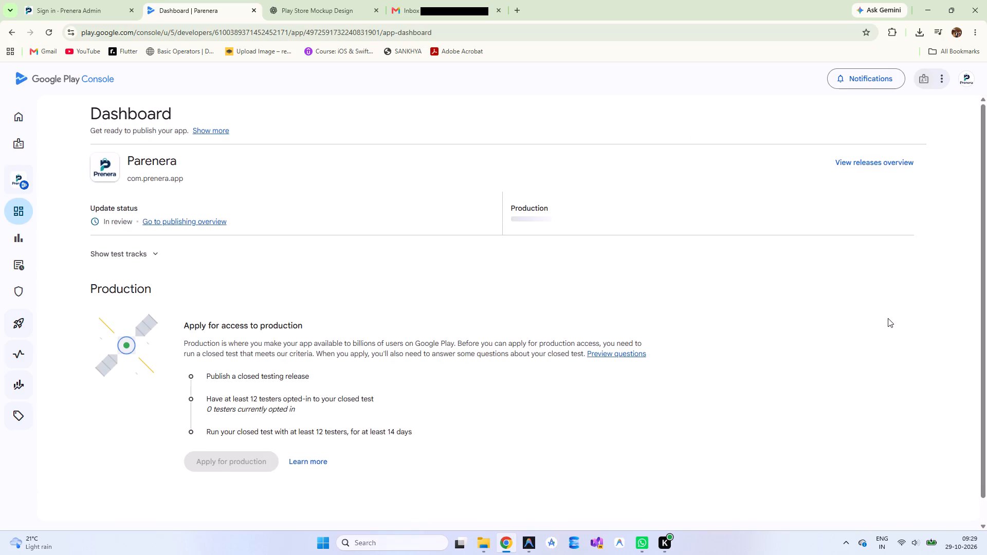
{"action": "left_click", "coordinate": [213, 228]}
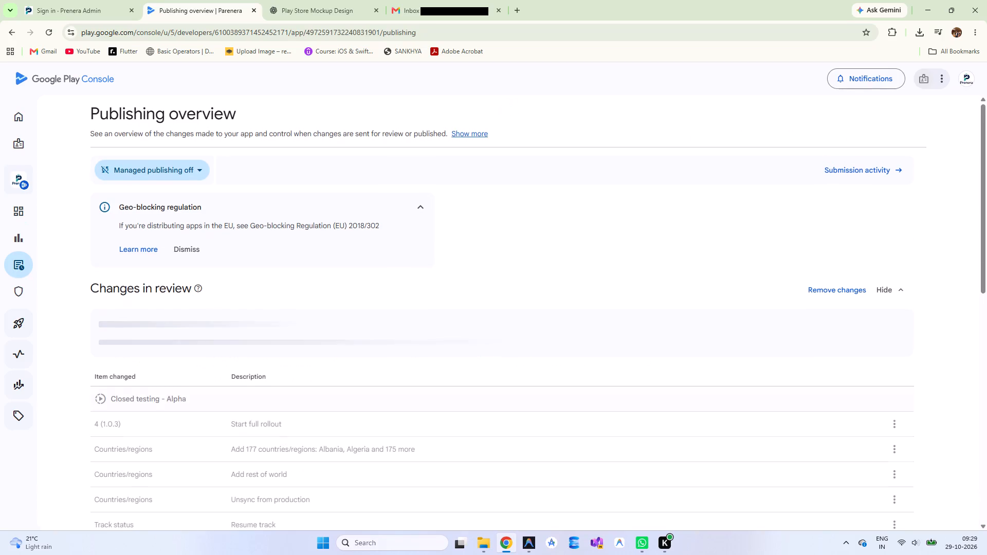
Dismiss the Geo-blocking regulation notice on the app's publishing overview.
{"action": "left_click", "coordinate": [213, 228]}
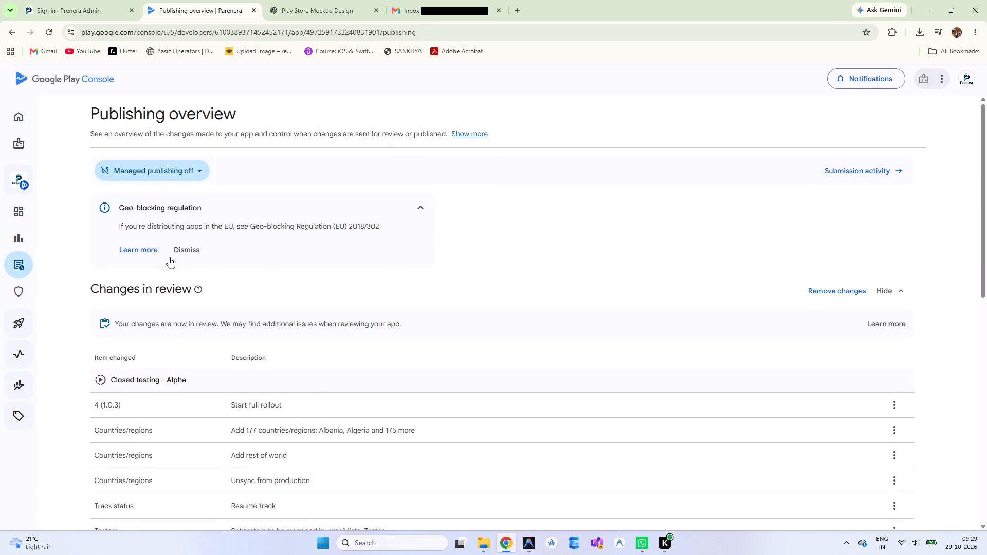
{"action": "left_click", "coordinate": [179, 244]}
Examine the Parenera app's changes in review, including the Alpha closed testing items, and check the console home's notifications for all apps.
{"action": "scroll", "coordinate": [338, 262], "scroll_direction": "down", "scroll_amount": 2}
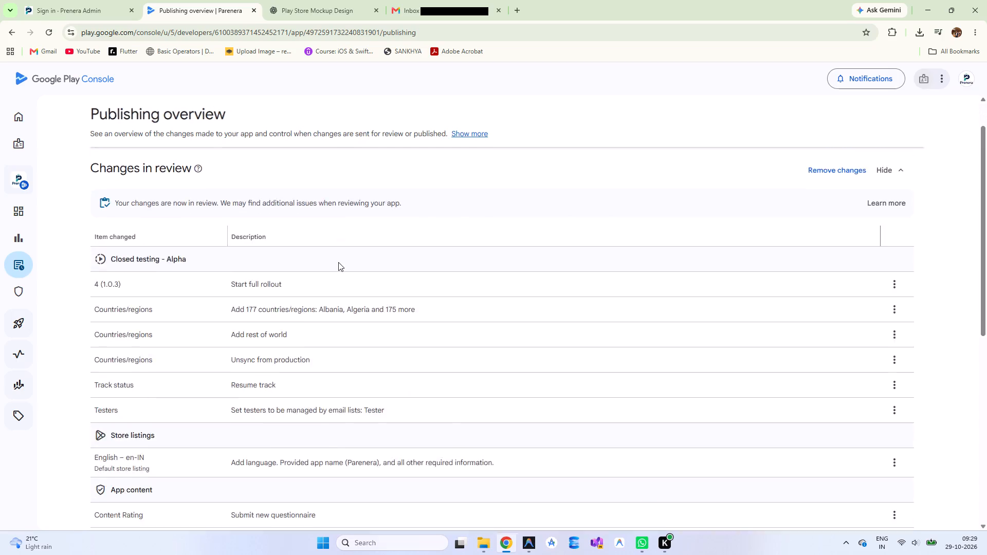
{"action": "scroll", "coordinate": [338, 262], "scroll_direction": "down", "scroll_amount": 6}
{"action": "scroll", "coordinate": [338, 262], "scroll_direction": "up", "scroll_amount": 6}
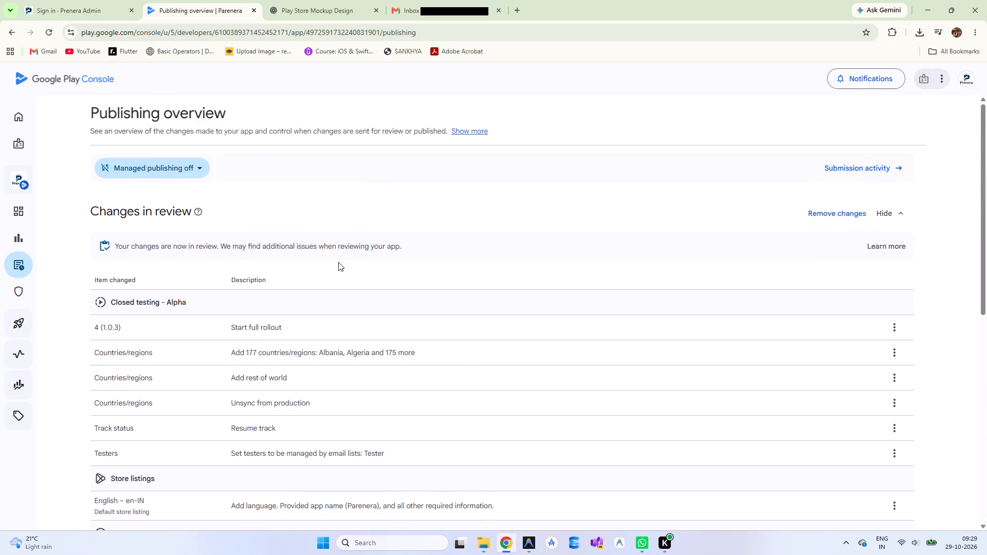
{"action": "left_click", "coordinate": [31, 124]}
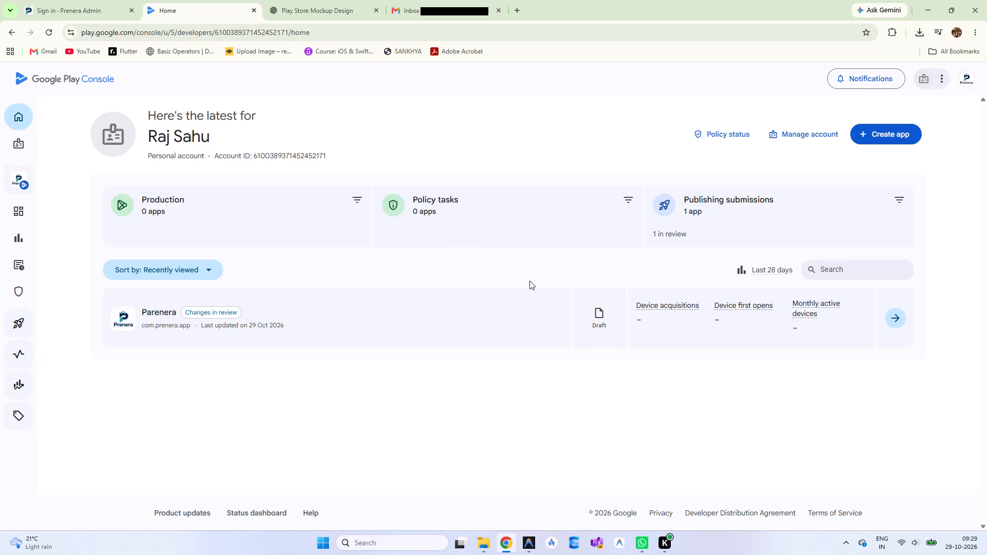
{"action": "left_click", "coordinate": [872, 75]}
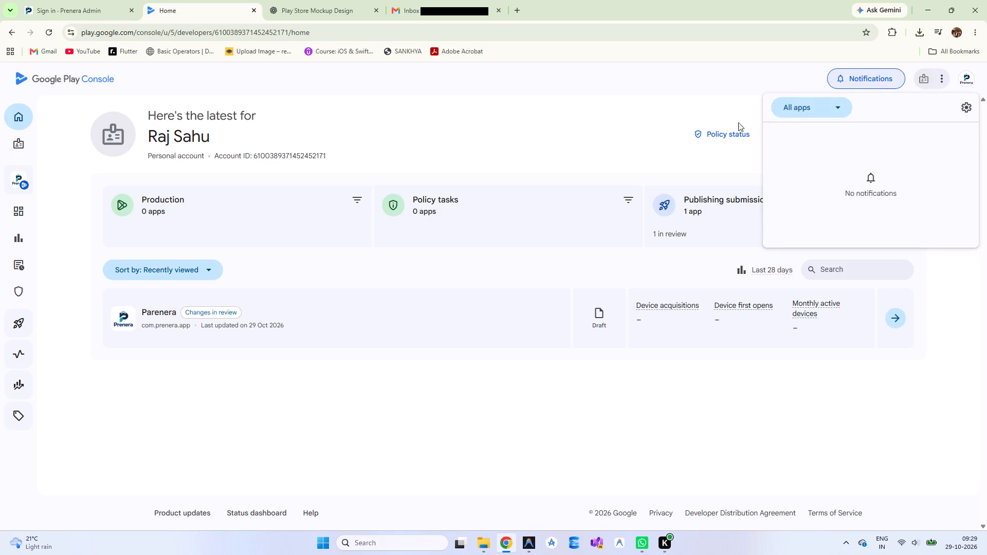
{"action": "left_click", "coordinate": [668, 129]}
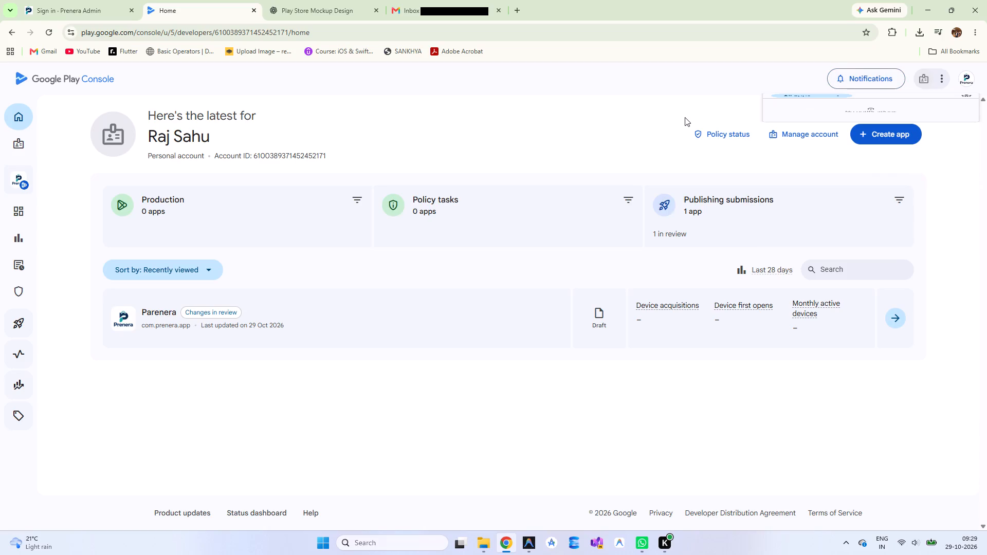
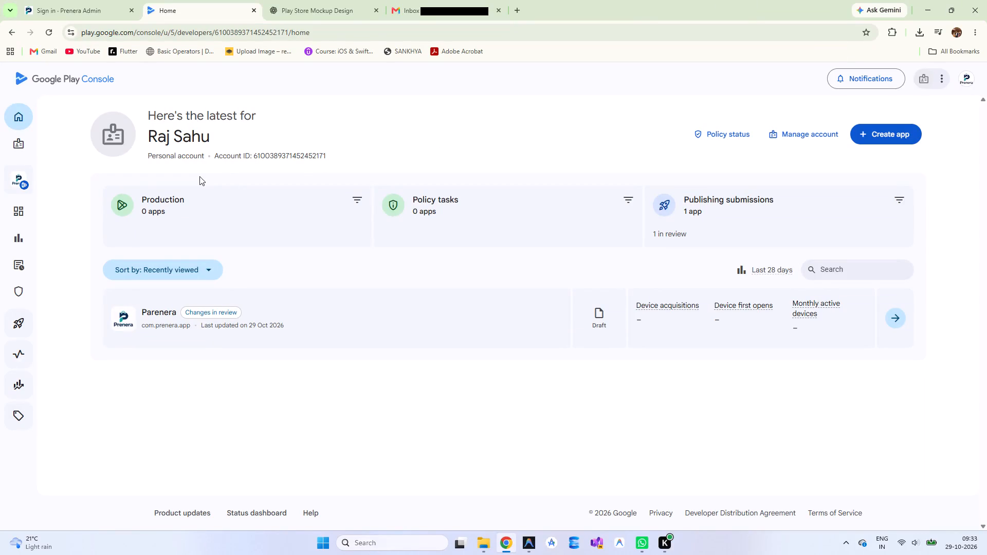
Examine the developer account's details, including the About you information and website settings, and return to the console home.
{"action": "left_click", "coordinate": [46, 33]}
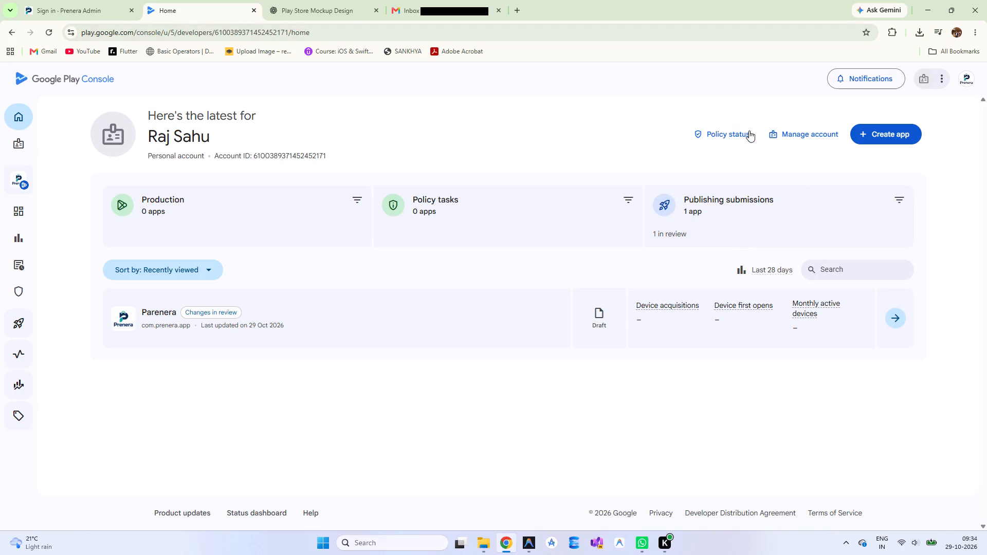
{"action": "left_click", "coordinate": [821, 134]}
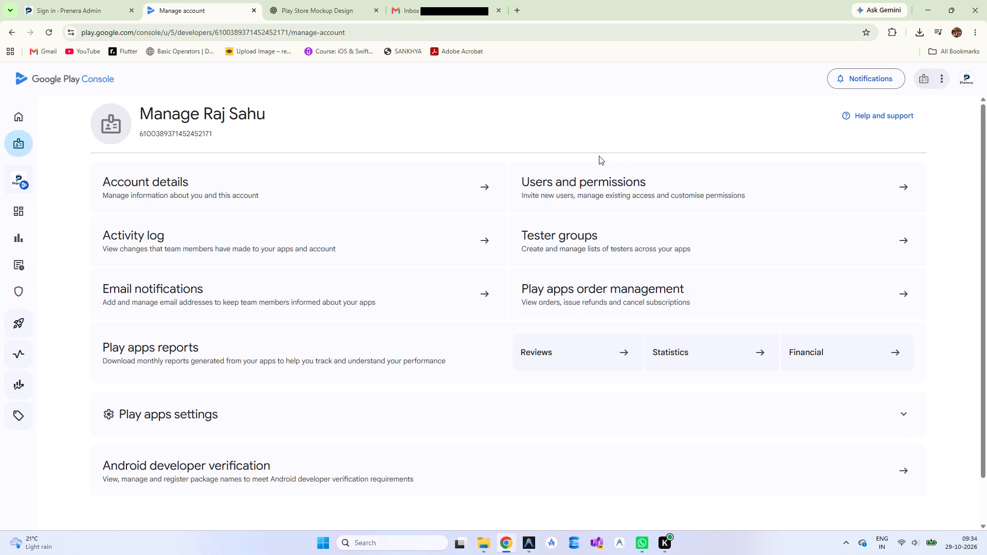
{"action": "left_click", "coordinate": [485, 183]}
{"action": "scroll", "coordinate": [355, 246], "scroll_direction": "right", "scroll_amount": 1}
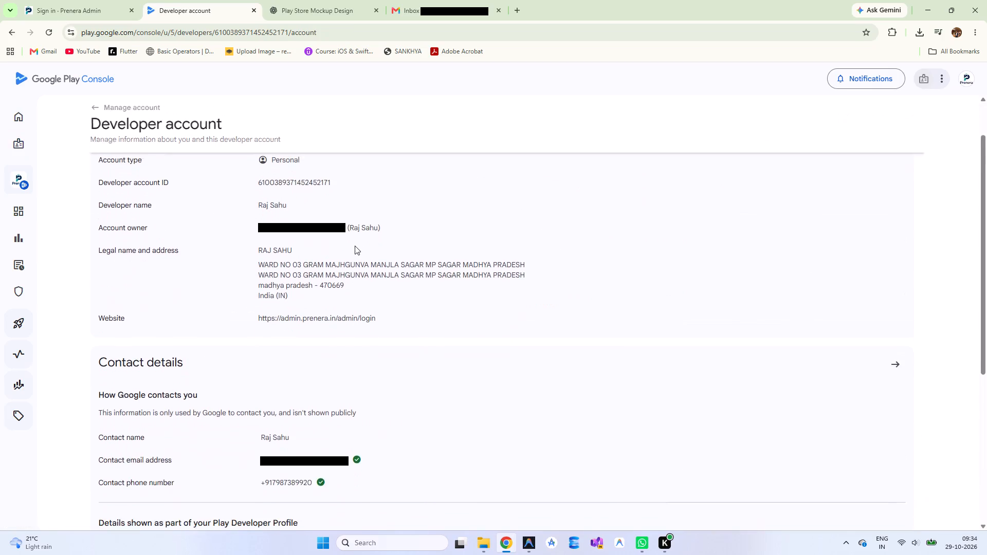
{"action": "scroll", "coordinate": [355, 246], "scroll_direction": "right", "scroll_amount": 1}
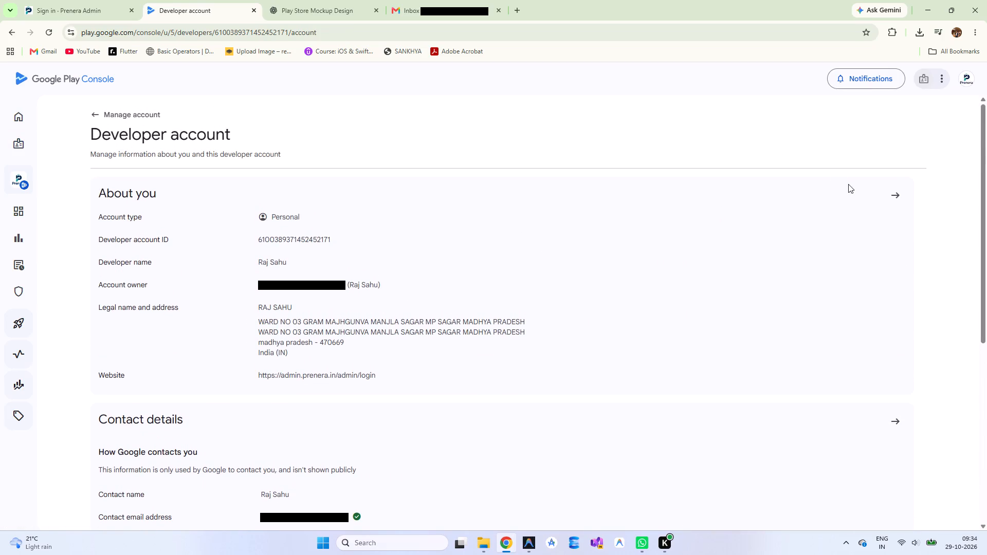
{"action": "left_click", "coordinate": [901, 195]}
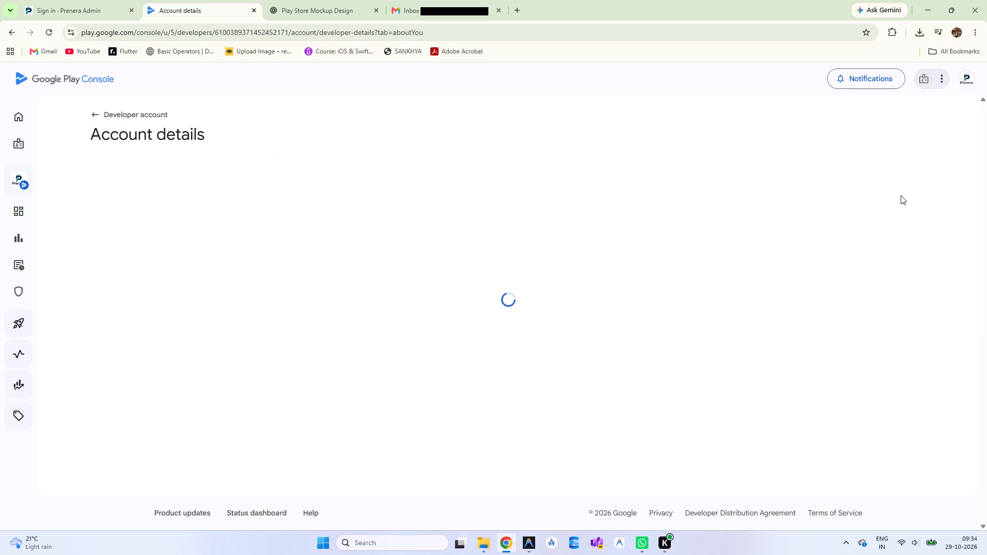
{"action": "scroll", "coordinate": [494, 340], "scroll_direction": "down", "scroll_amount": 4}
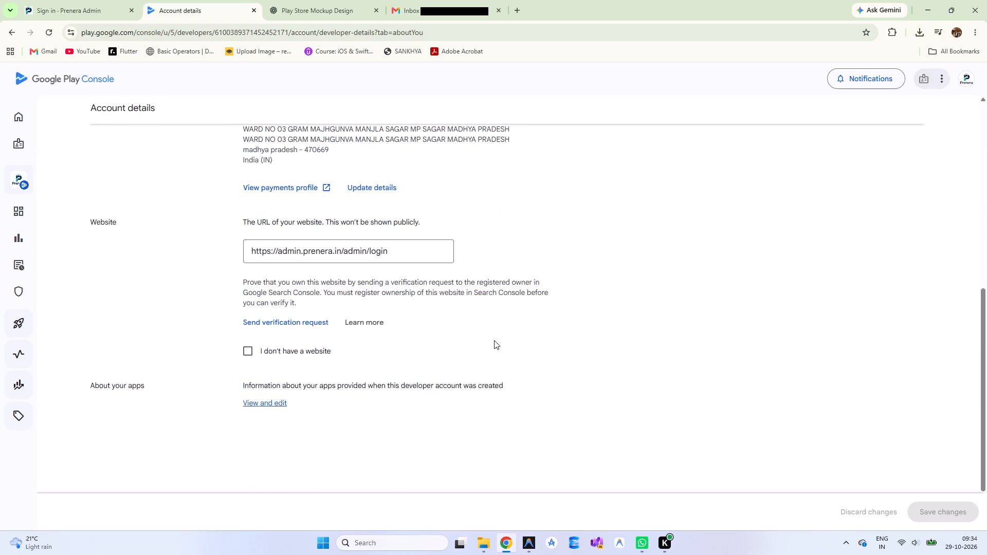
{"action": "scroll", "coordinate": [494, 340], "scroll_direction": "up", "scroll_amount": 1}
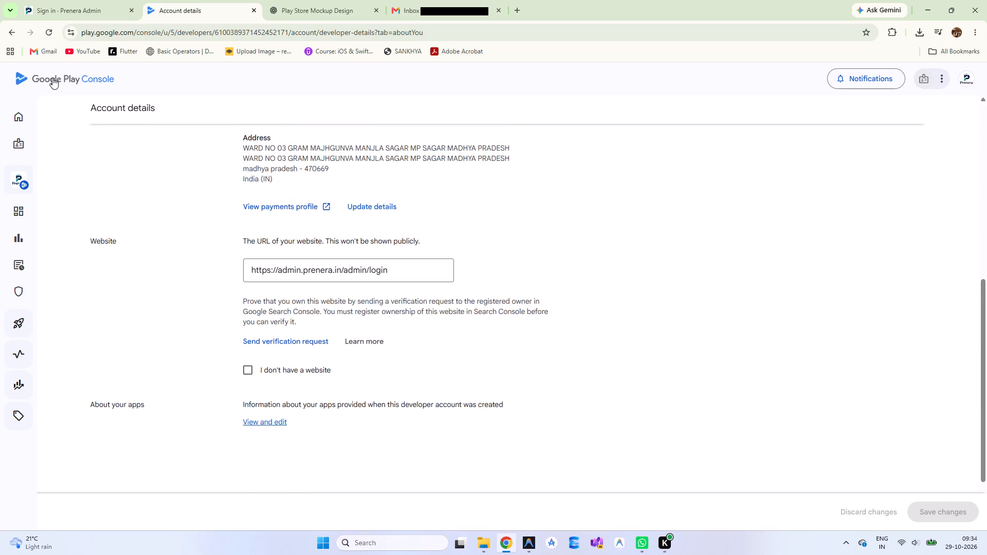
{"action": "left_click", "coordinate": [52, 78]}
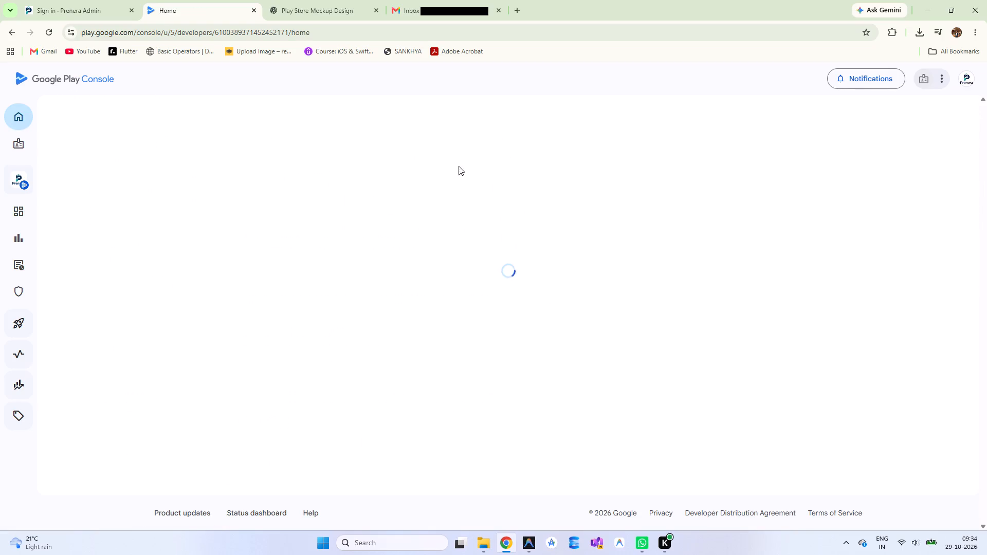
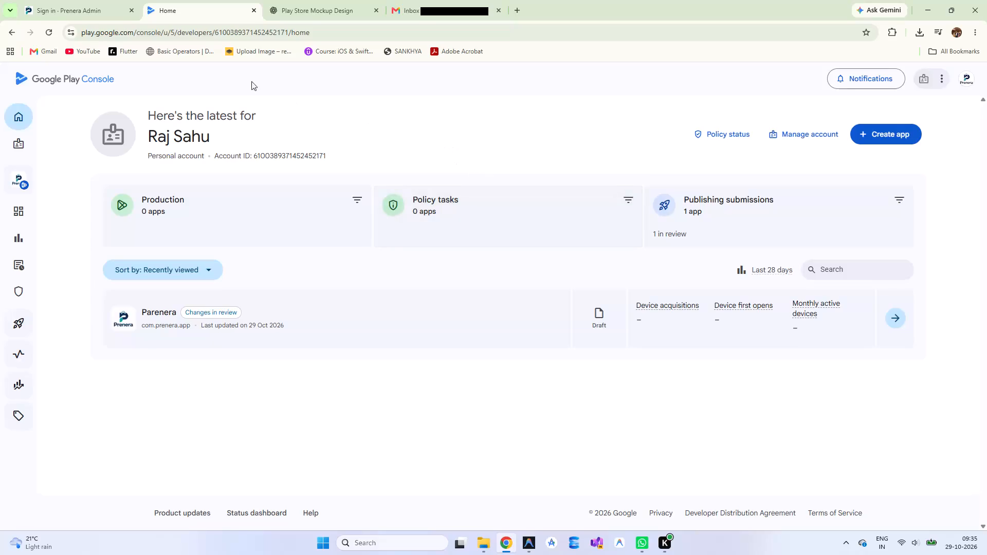
Reload the console home and check the Parenera app's publishing status in the Publishing overview and the app dashboard.
{"action": "left_click", "coordinate": [52, 28]}
{"action": "scroll", "coordinate": [337, 204], "scroll_direction": "down", "scroll_amount": 1}
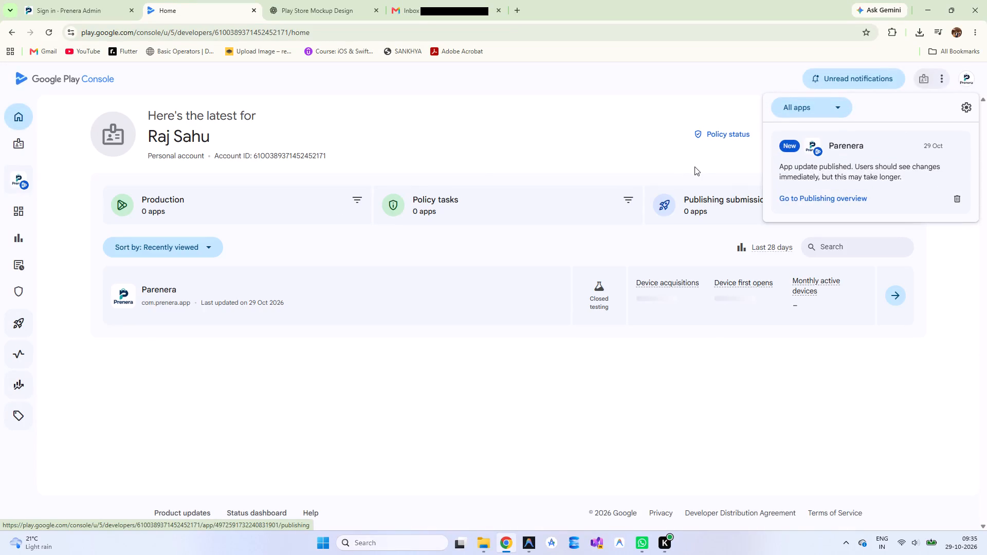
{"action": "left_click", "coordinate": [822, 202]}
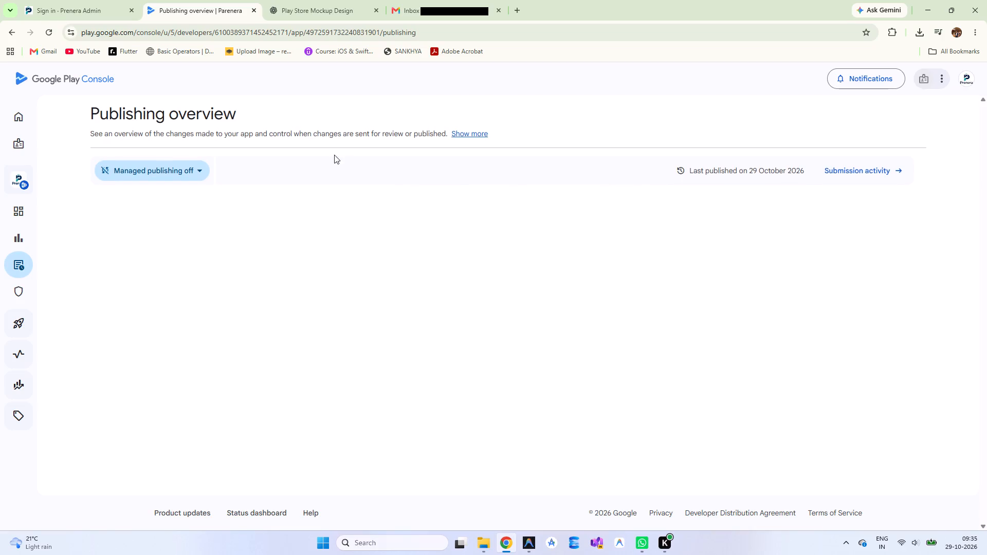
{"action": "left_click", "coordinate": [29, 120]}
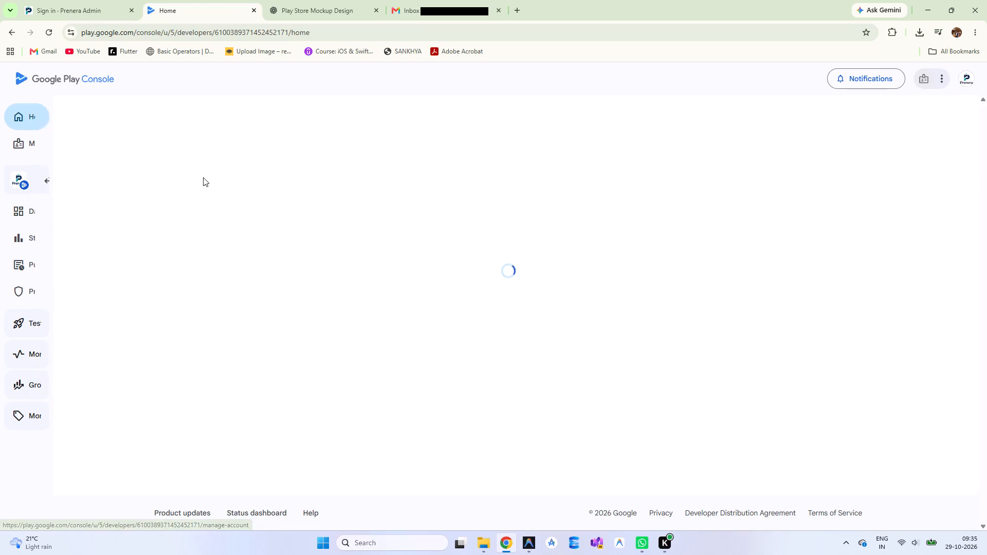
{"action": "left_click", "coordinate": [330, 293]}
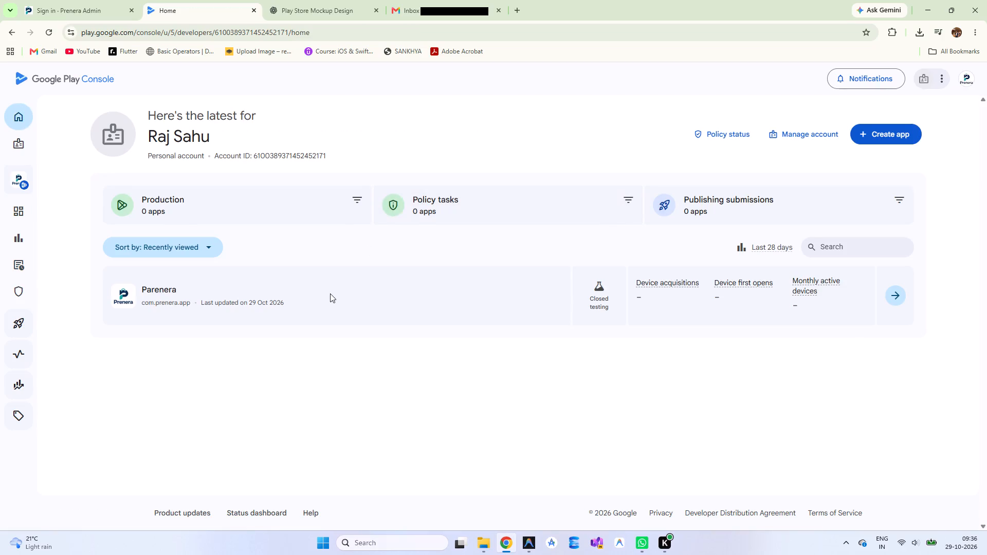
{"action": "left_click", "coordinate": [889, 294]}
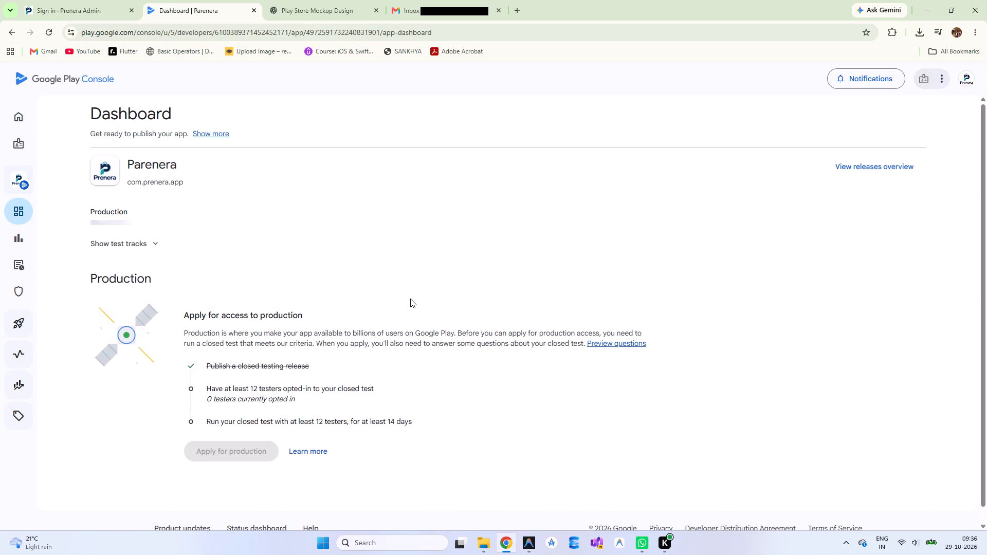
{"action": "left_click", "coordinate": [216, 129]}
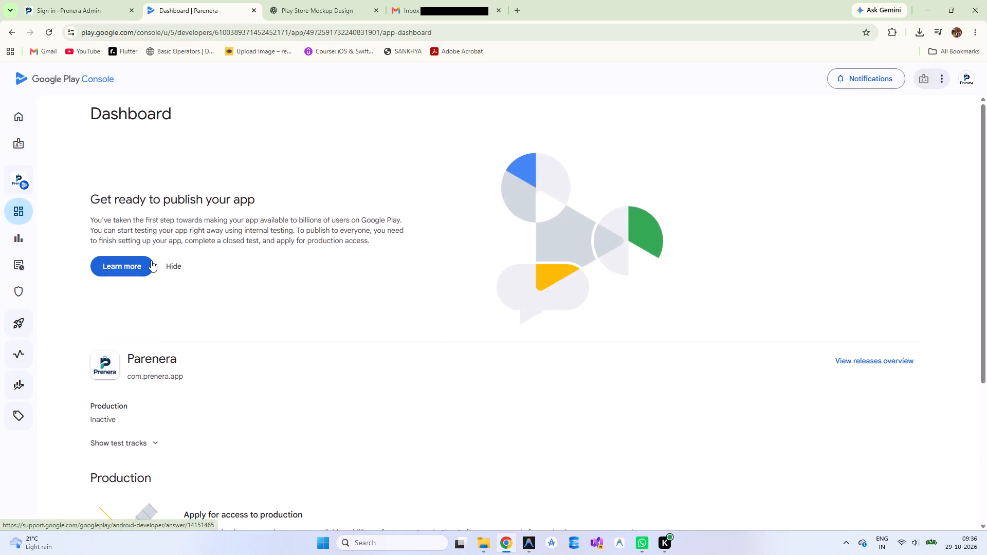
{"action": "left_click", "coordinate": [181, 258]}
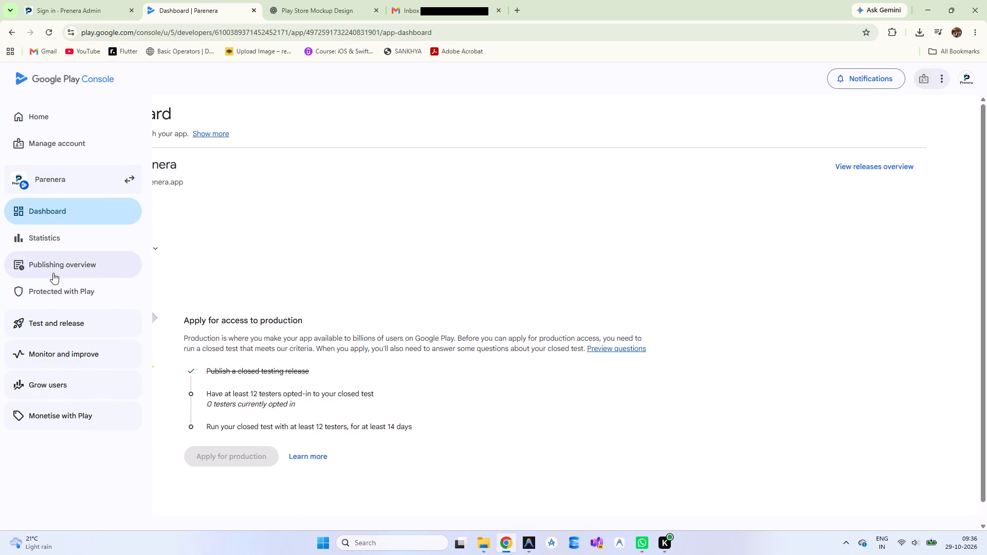
Examine the recommendations for the app's next release and the details of the bundle affected by the DEX code optimisation issue.
{"action": "left_click", "coordinate": [55, 330]}
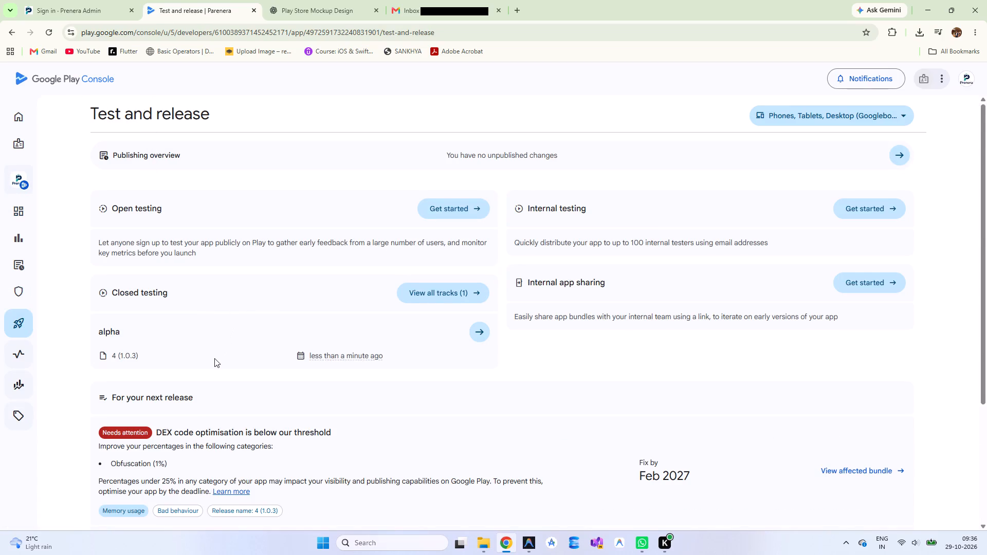
{"action": "scroll", "coordinate": [214, 358], "scroll_direction": "down", "scroll_amount": 2}
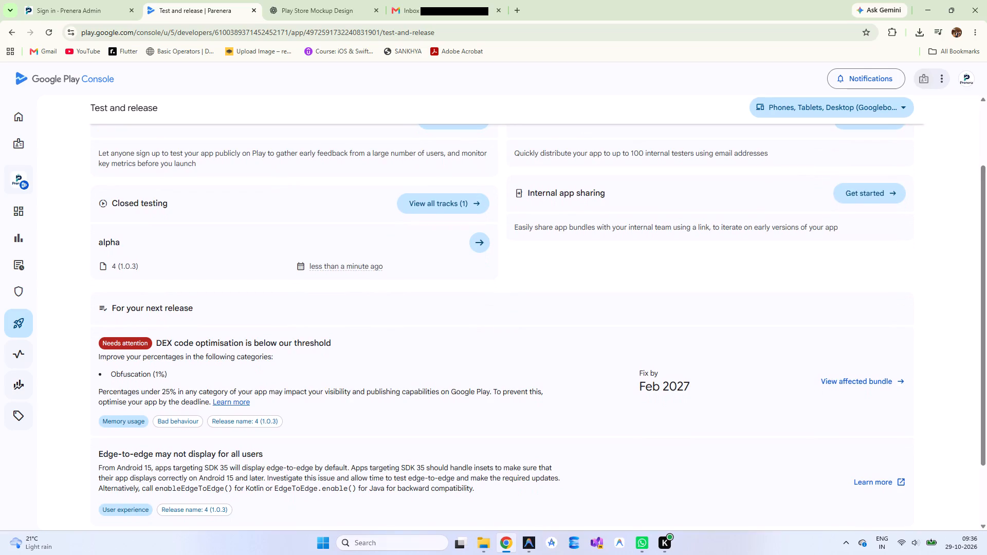
{"action": "scroll", "coordinate": [214, 358], "scroll_direction": "down", "scroll_amount": 1}
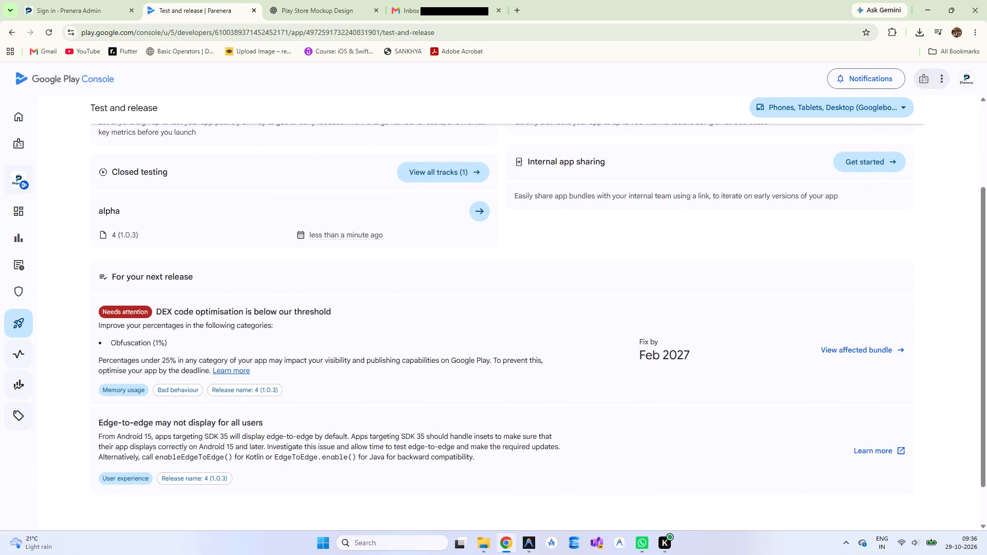
{"action": "scroll", "coordinate": [214, 358], "scroll_direction": "down", "scroll_amount": 1}
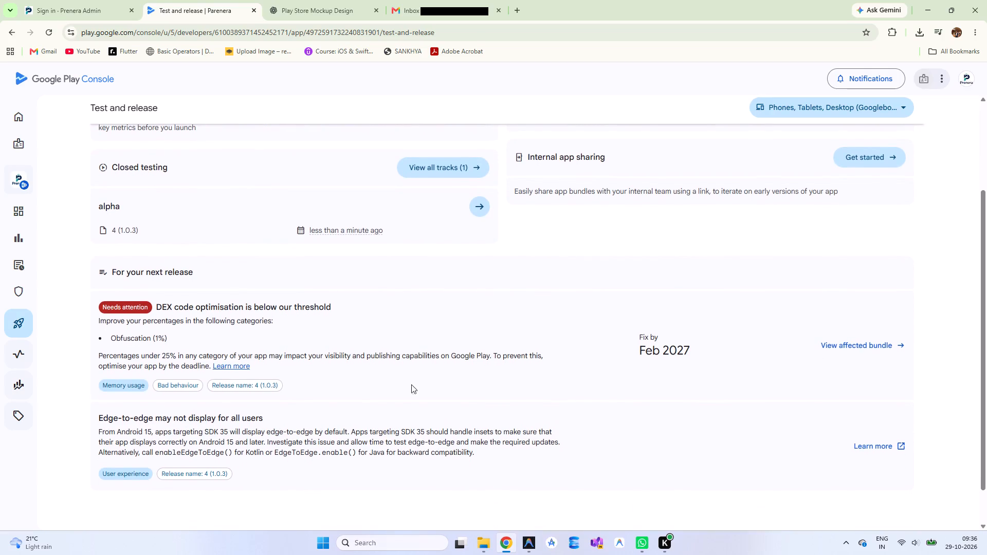
{"action": "left_click", "coordinate": [824, 340]}
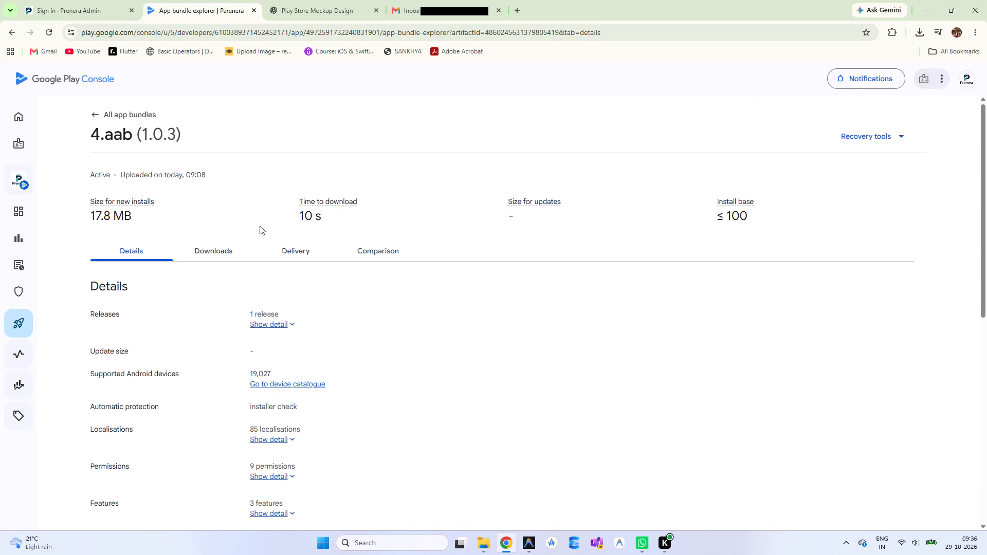
{"action": "left_click", "coordinate": [105, 119]}
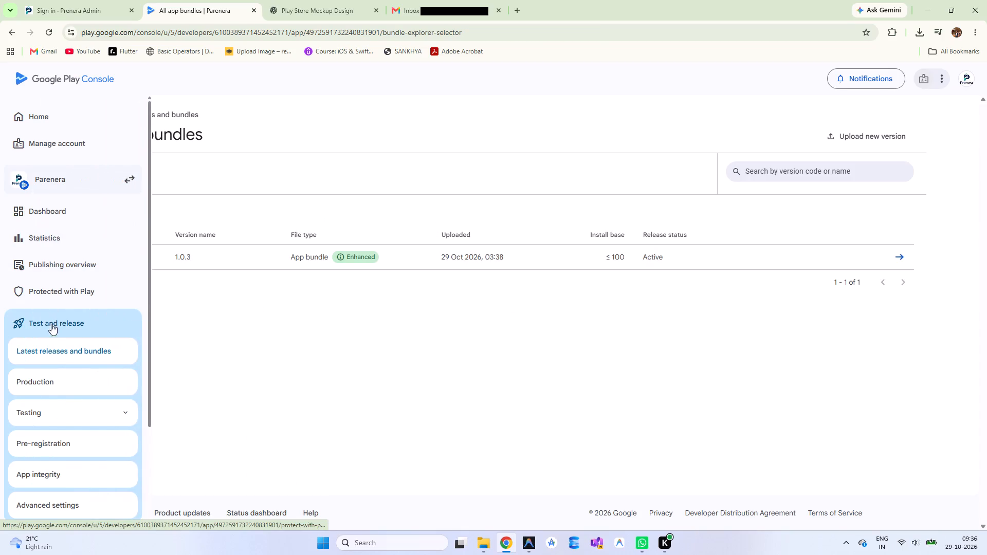
Copy the link for joining the test on the web from the tester settings of the closed testing Alpha track.
{"action": "left_click", "coordinate": [33, 413]}
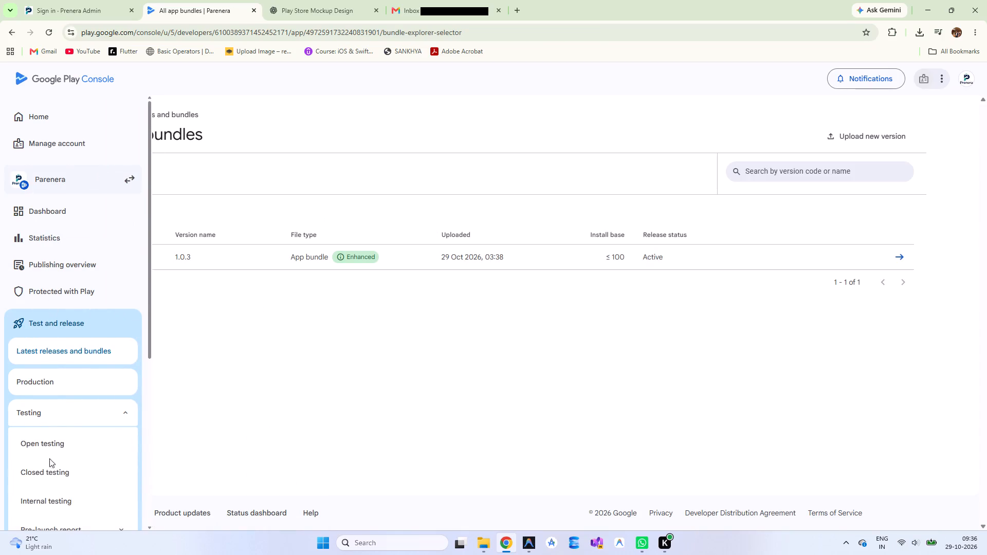
{"action": "left_click", "coordinate": [47, 465]}
{"action": "left_click", "coordinate": [47, 465]}
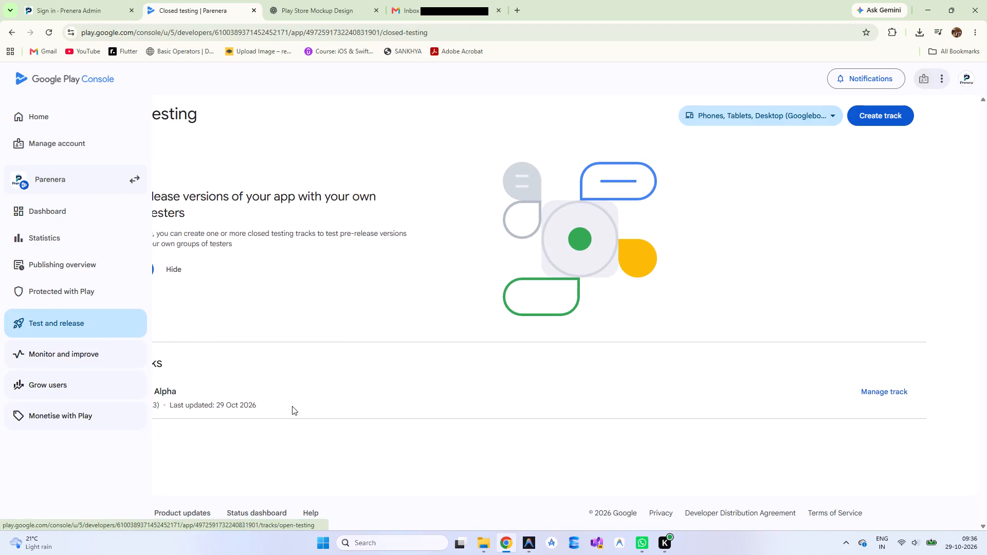
{"action": "left_click", "coordinate": [873, 395]}
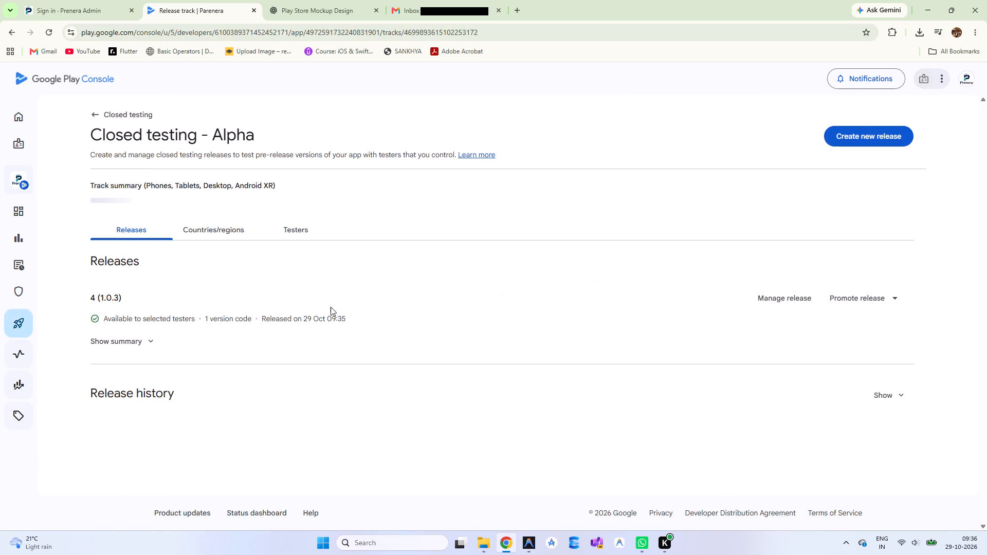
{"action": "left_click", "coordinate": [304, 238]}
{"action": "scroll", "coordinate": [308, 398], "scroll_direction": "down", "scroll_amount": 1}
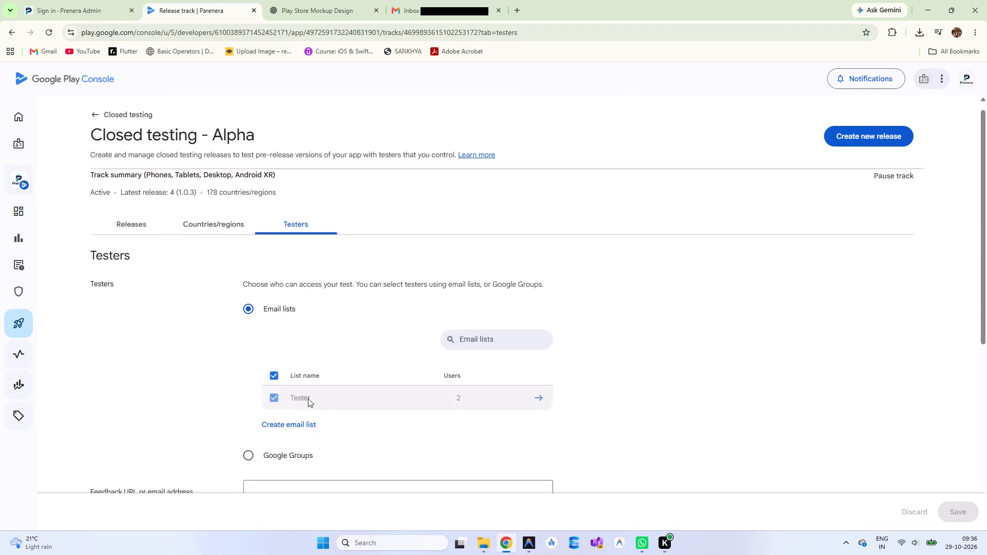
{"action": "scroll", "coordinate": [308, 398], "scroll_direction": "down", "scroll_amount": 4}
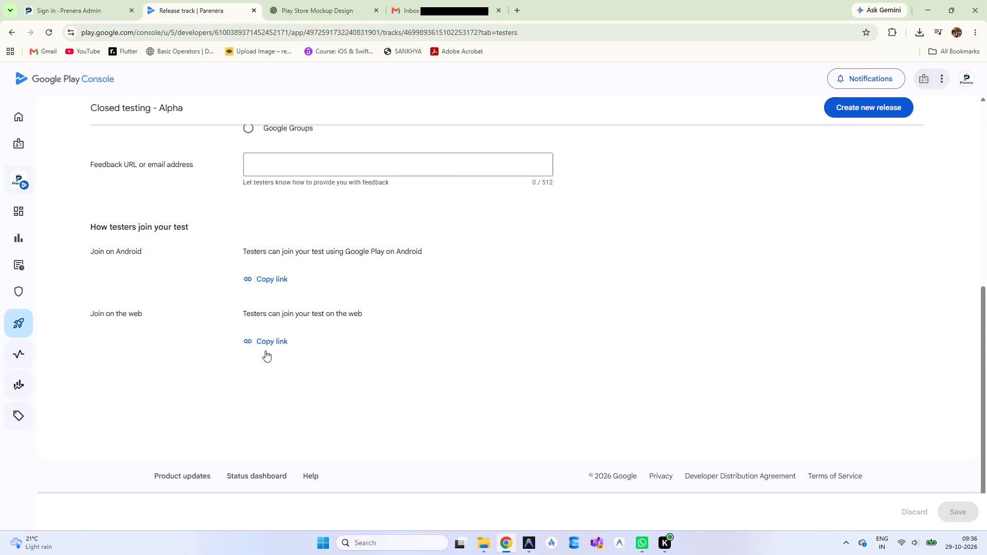
{"action": "left_click", "coordinate": [265, 350]}
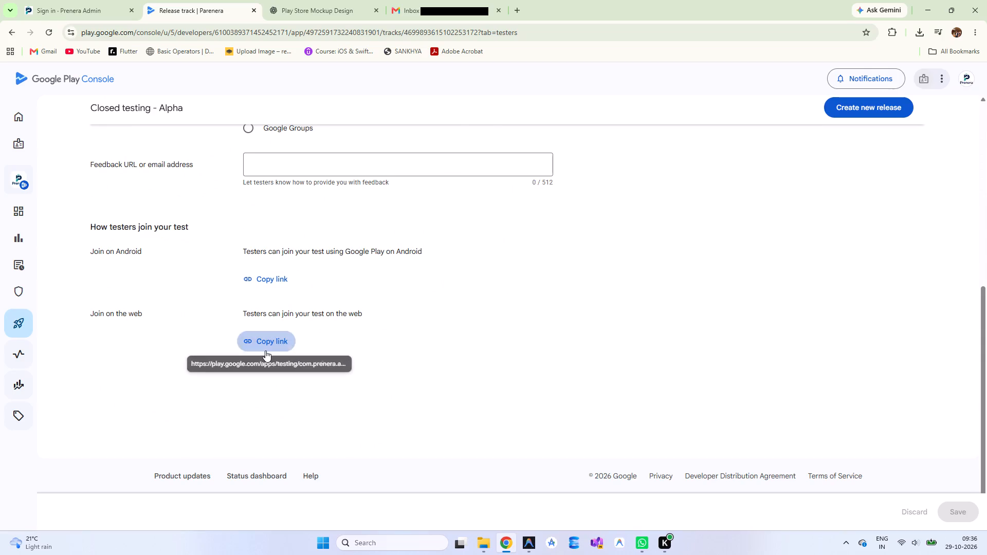
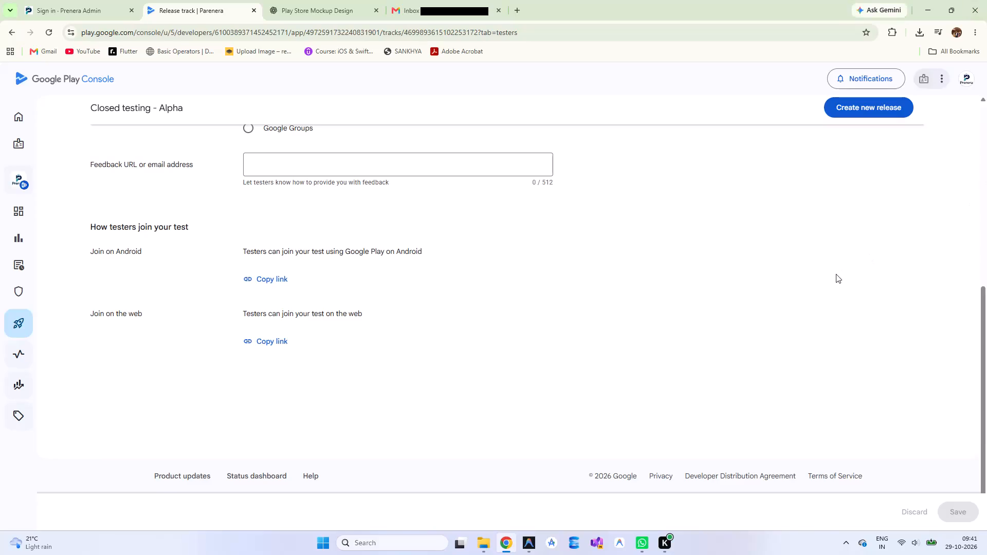
Return to the console home and open the Parenera app's dashboard.
{"action": "scroll", "coordinate": [836, 274], "scroll_direction": "up", "scroll_amount": 6}
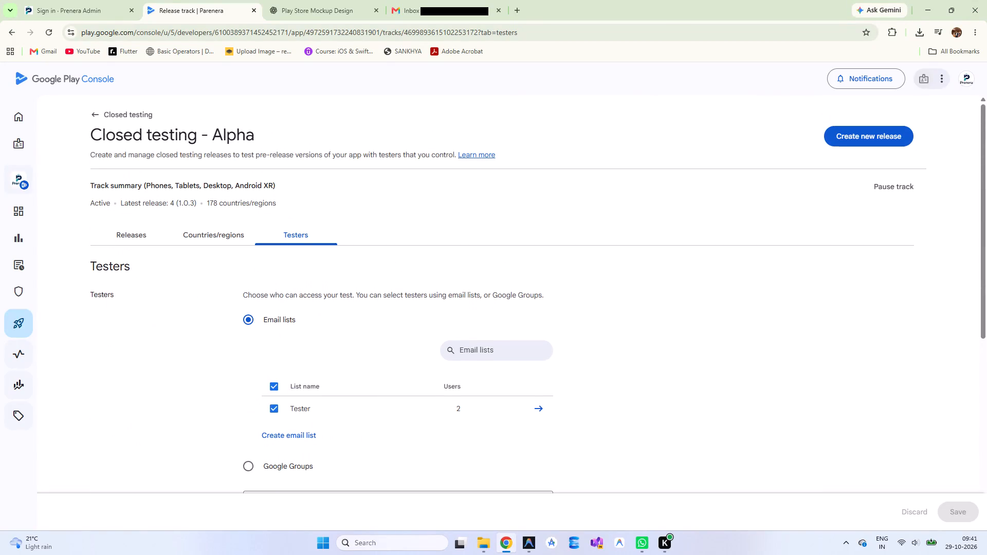
{"action": "left_click", "coordinate": [26, 115]}
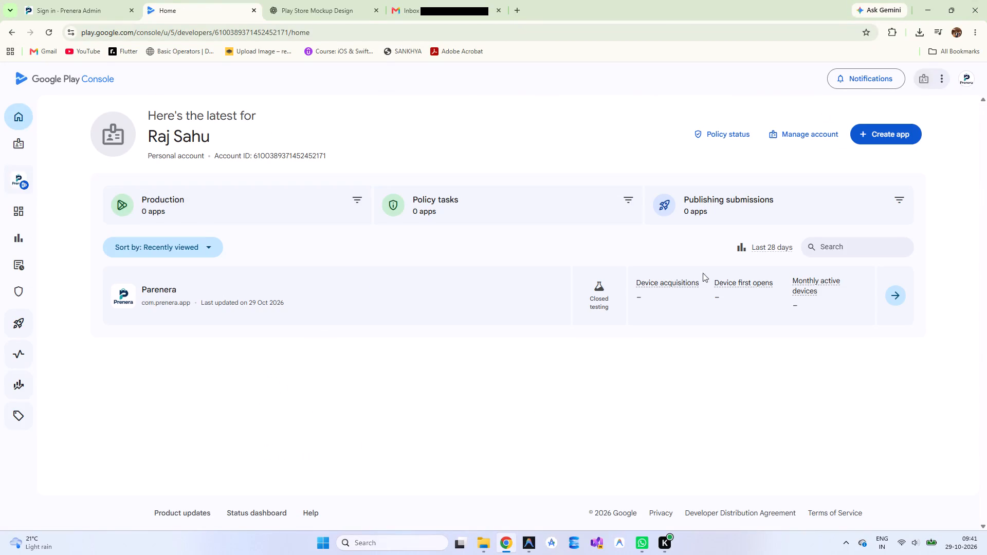
{"action": "left_click", "coordinate": [889, 298]}
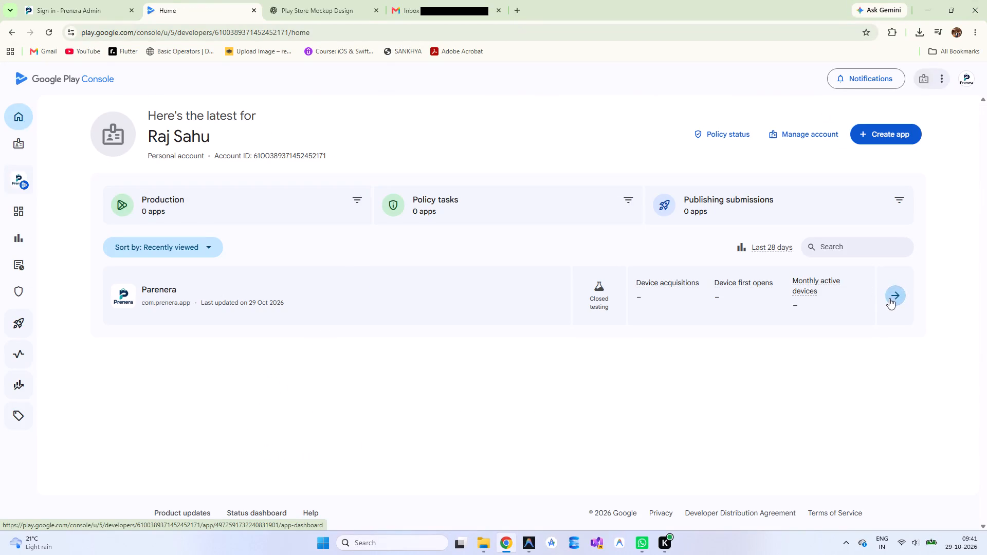
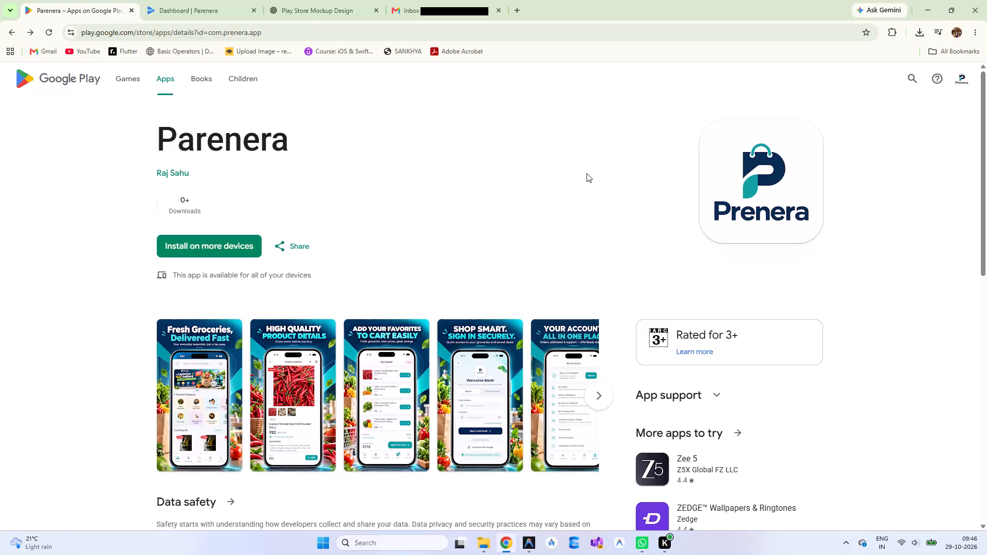
Return to the Play Console and look through the Parenera app's Grow users and Monitor and improve sections.
{"action": "left_click", "coordinate": [208, 16]}
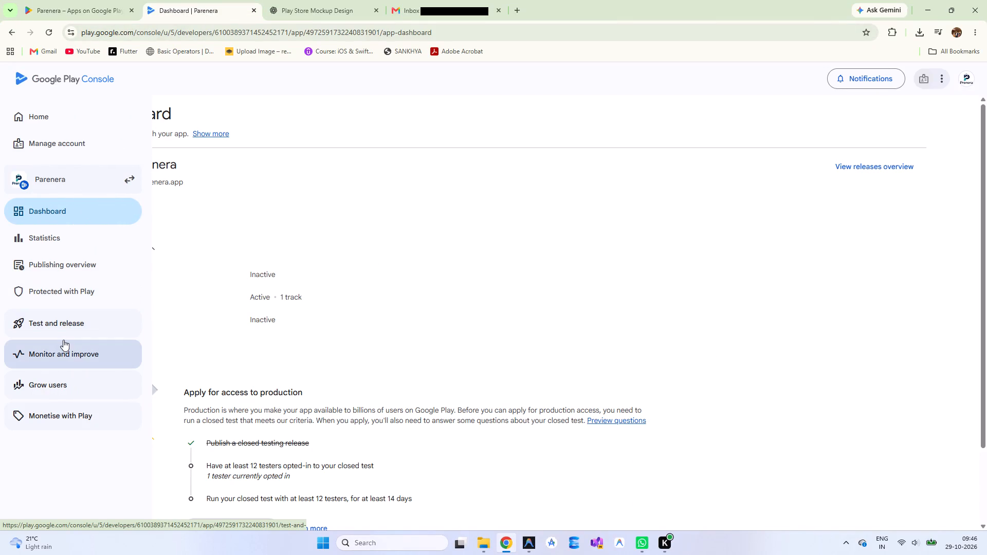
{"action": "left_click", "coordinate": [63, 380]}
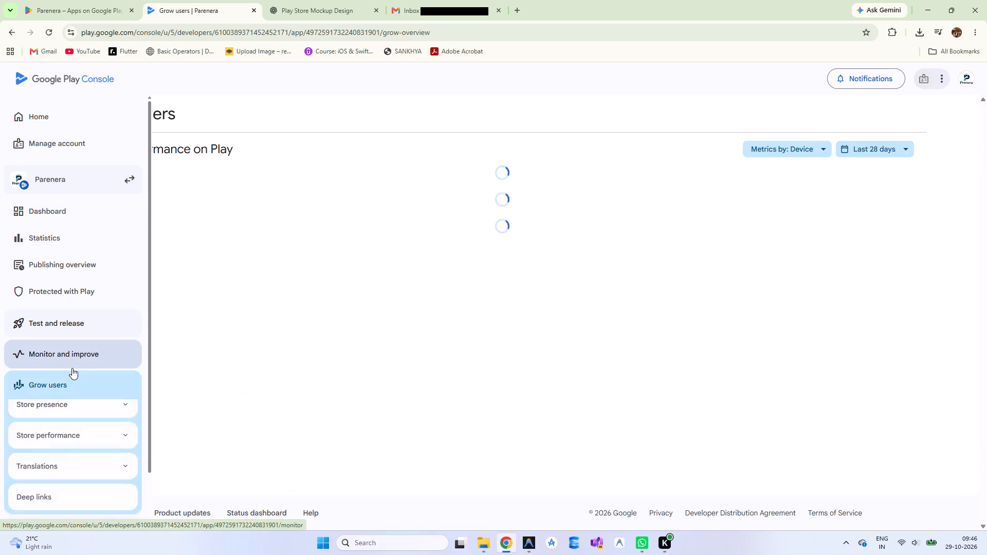
{"action": "left_click", "coordinate": [72, 368]}
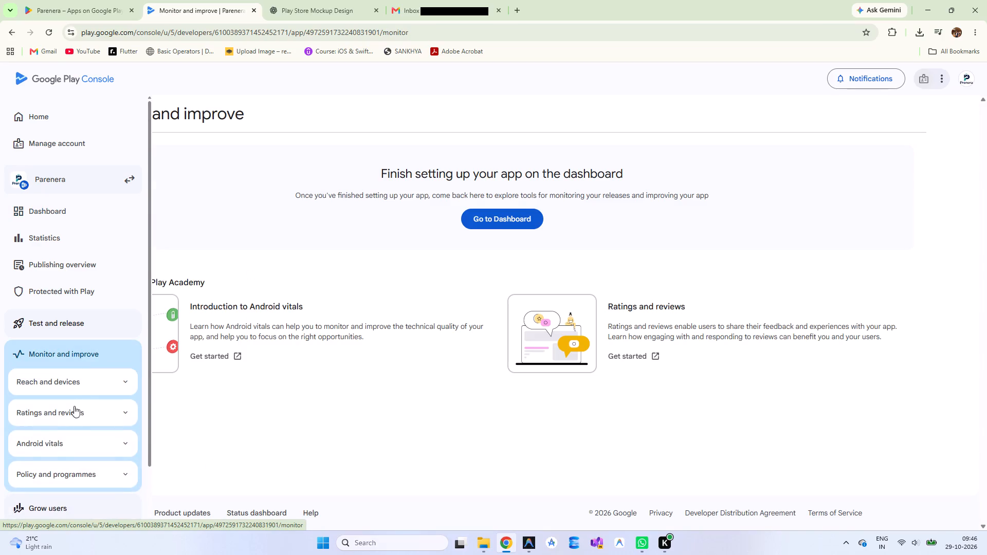
Look through the Parenera app's Grow users section, covering store performance, the app strings translation page and the store presence options.
{"action": "scroll", "coordinate": [75, 414], "scroll_direction": "down", "scroll_amount": 2}
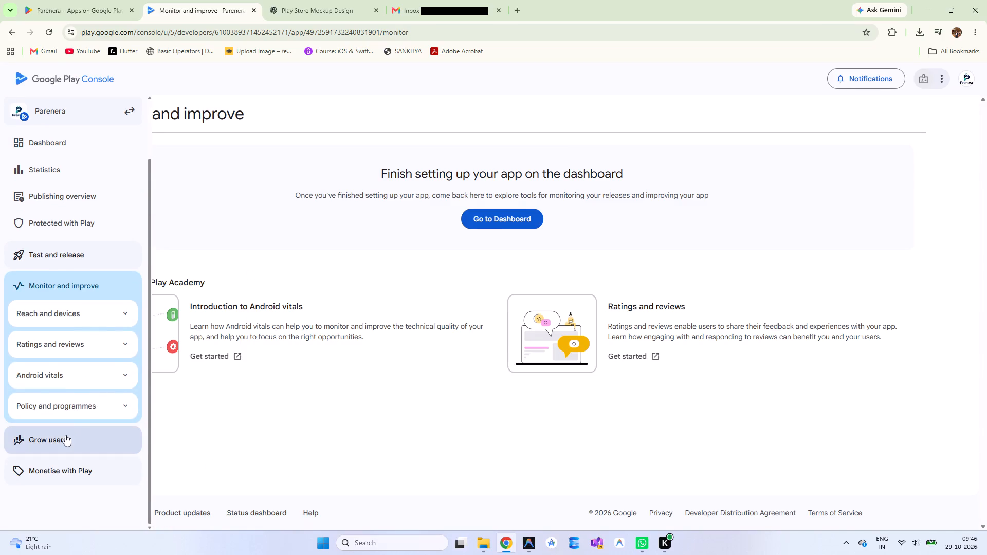
{"action": "left_click", "coordinate": [64, 437]}
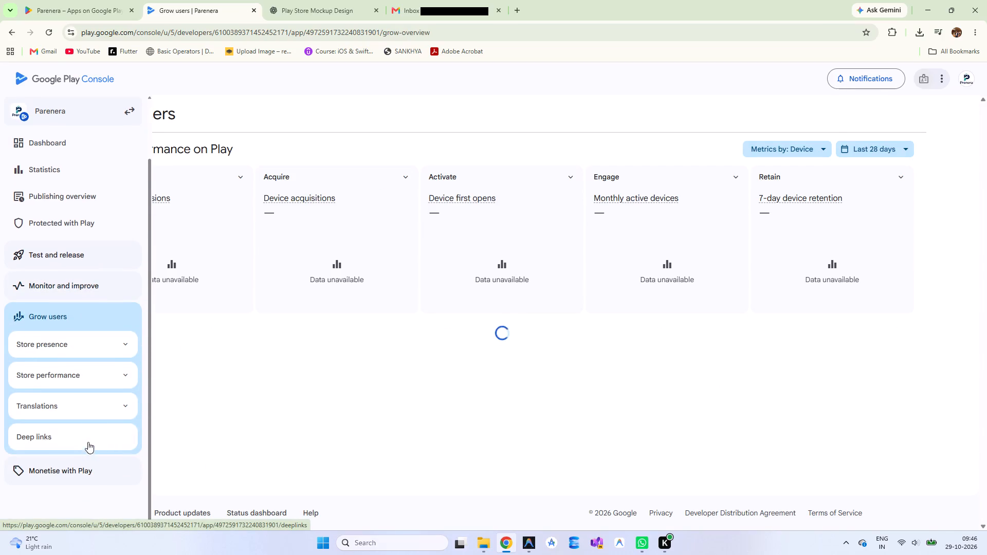
{"action": "left_click", "coordinate": [100, 385]}
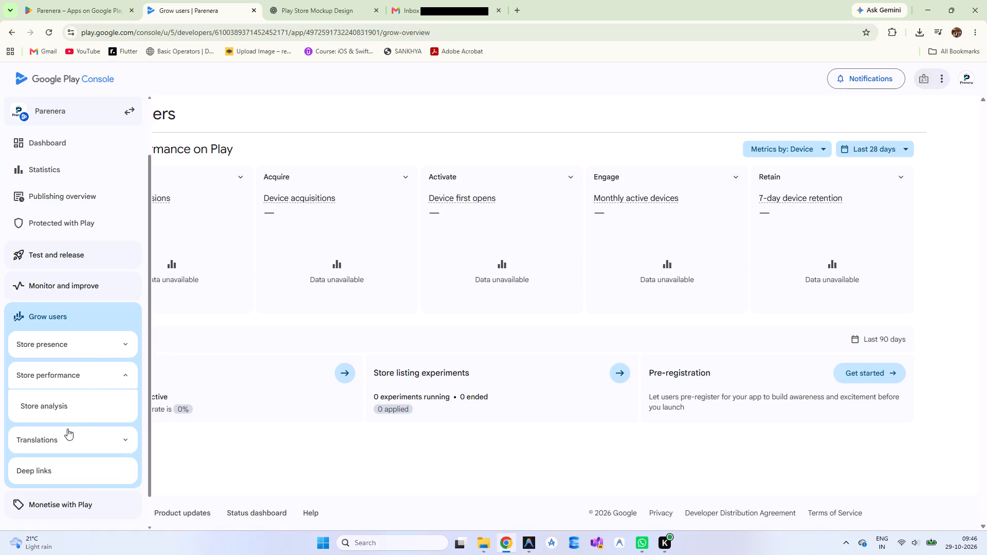
{"action": "left_click", "coordinate": [67, 432]}
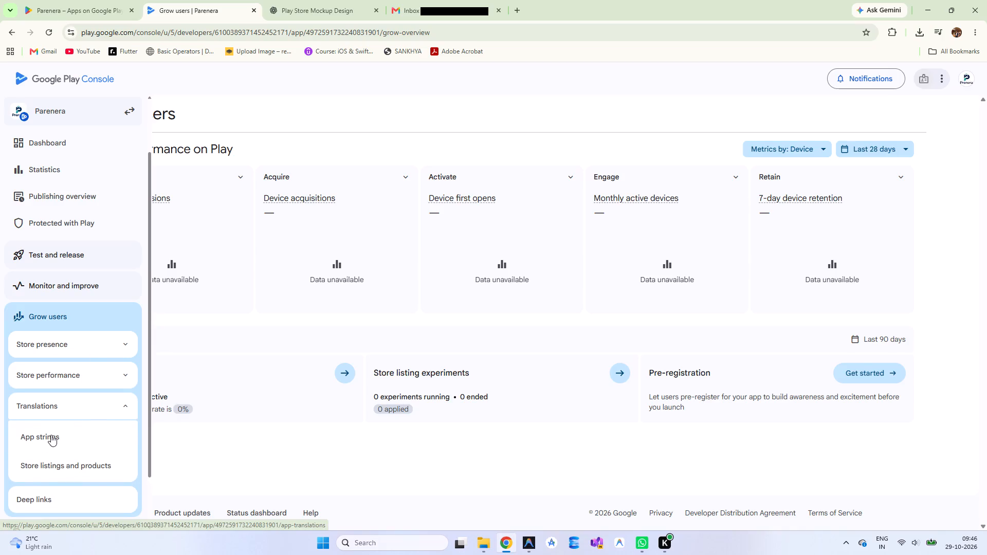
{"action": "left_click", "coordinate": [51, 435]}
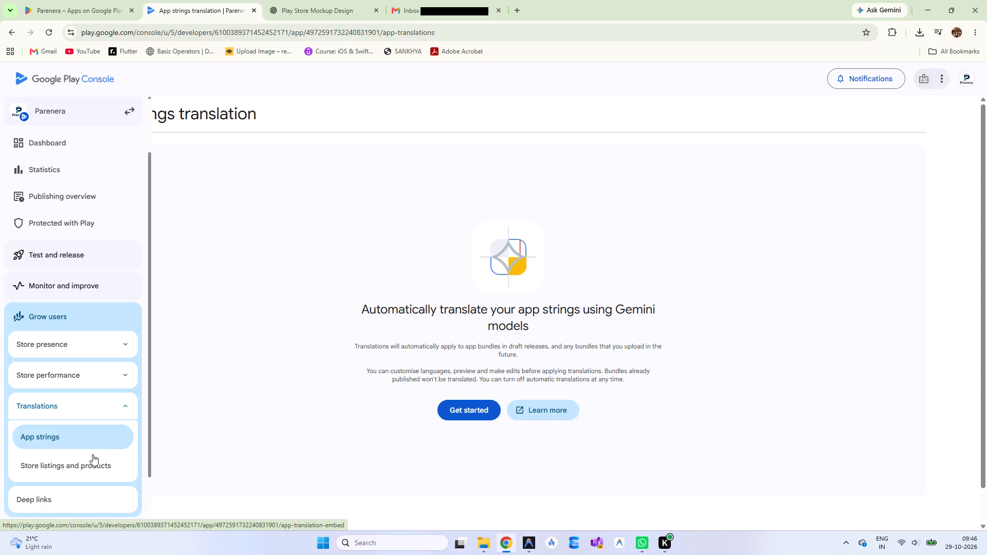
{"action": "scroll", "coordinate": [98, 434], "scroll_direction": "down", "scroll_amount": 1}
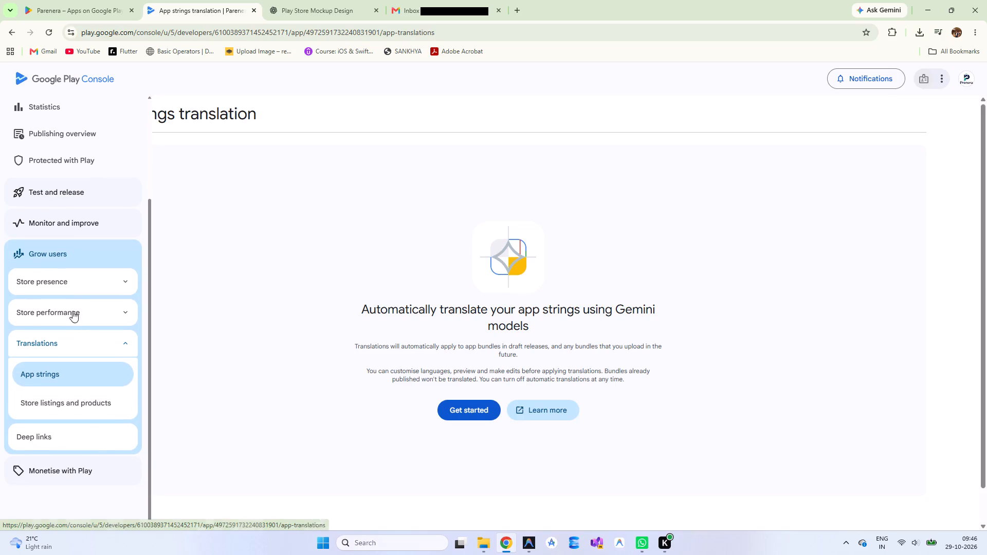
{"action": "left_click", "coordinate": [76, 287]}
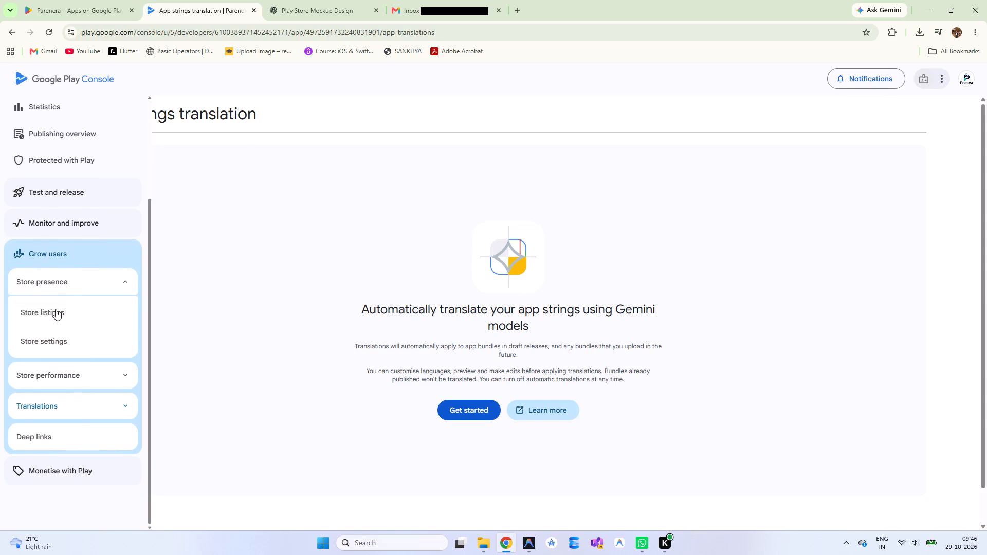
Change the app name in the default English (en-IN) store listing to Prenera and continue to the Review stage.
{"action": "left_click", "coordinate": [55, 309]}
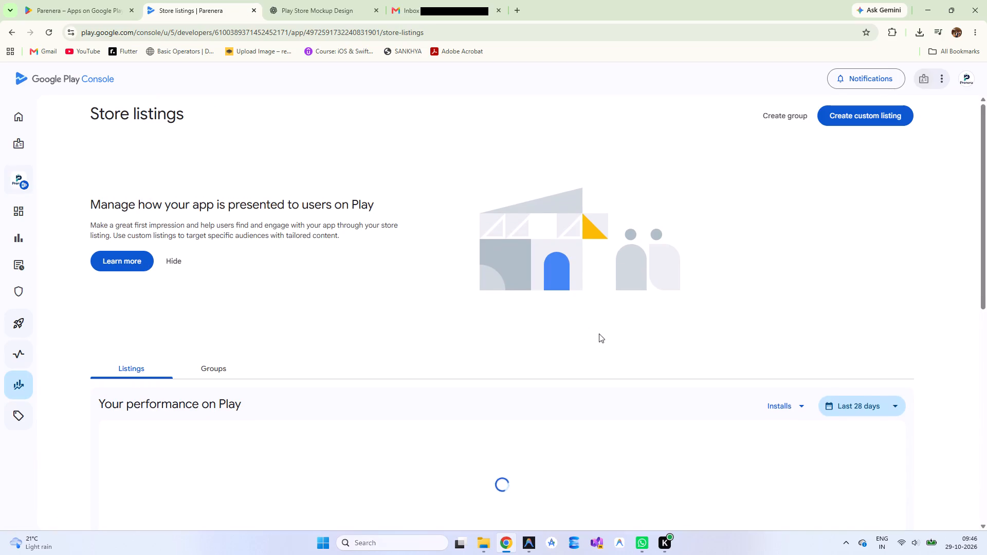
{"action": "scroll", "coordinate": [604, 337], "scroll_direction": "down", "scroll_amount": 5}
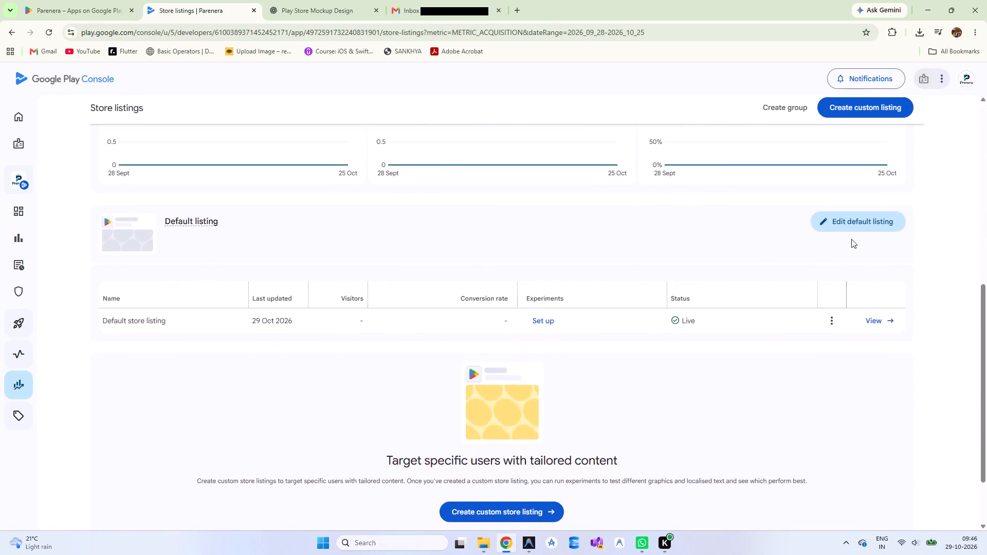
{"action": "left_click", "coordinate": [849, 222]}
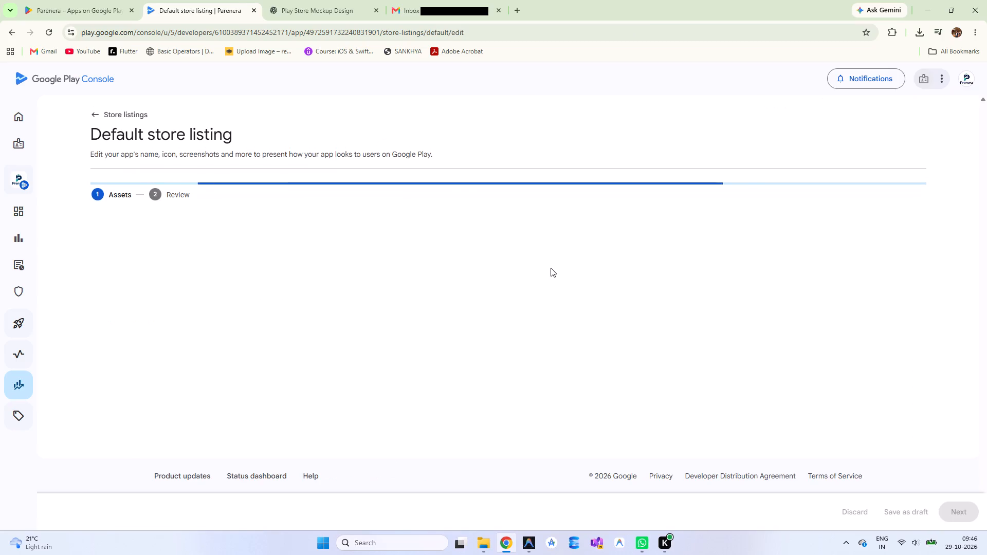
{"action": "scroll", "coordinate": [299, 340], "scroll_direction": "down", "scroll_amount": 1}
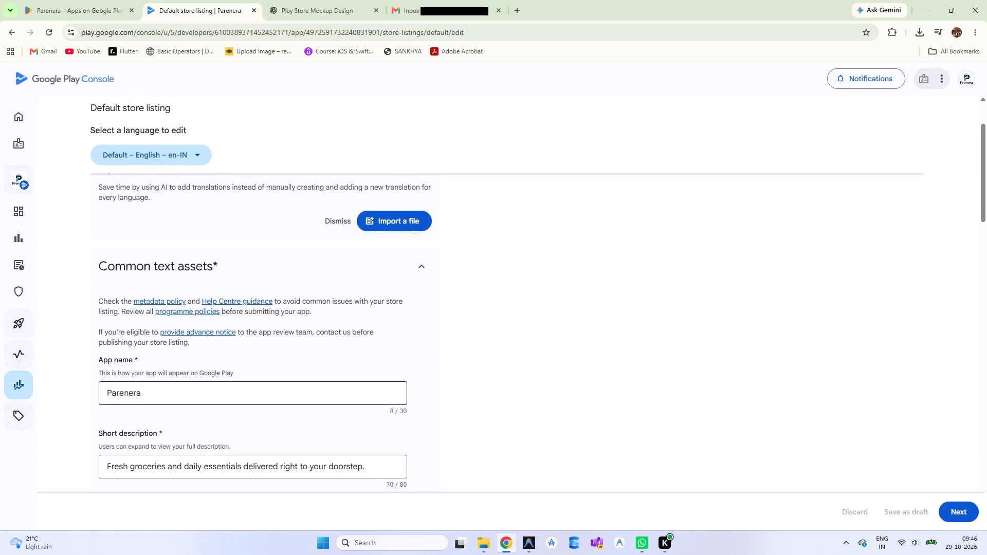
{"action": "left_click", "coordinate": [114, 393]}
{"action": "key", "text": "Right"}
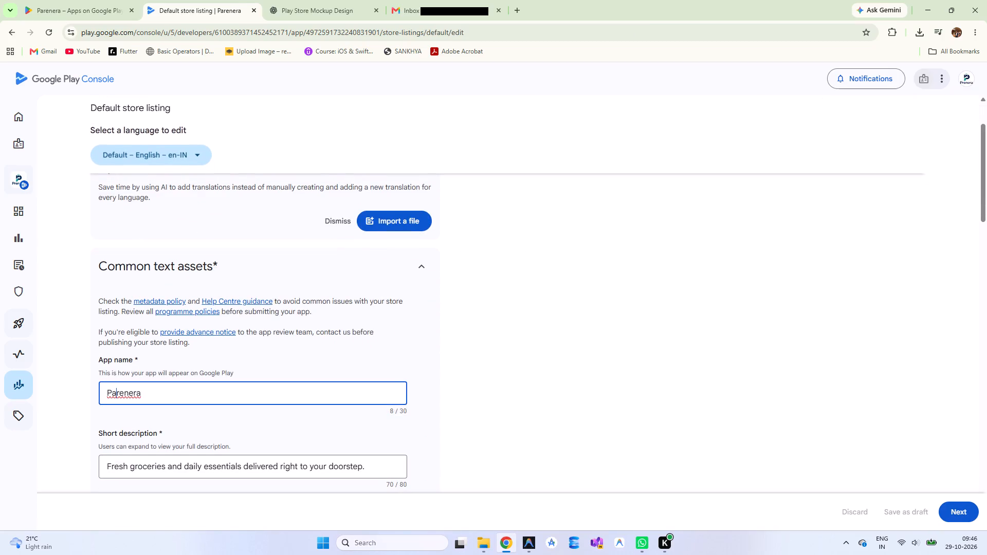
{"action": "key", "text": "BackSpace"}
{"action": "left_click", "coordinate": [960, 510]}
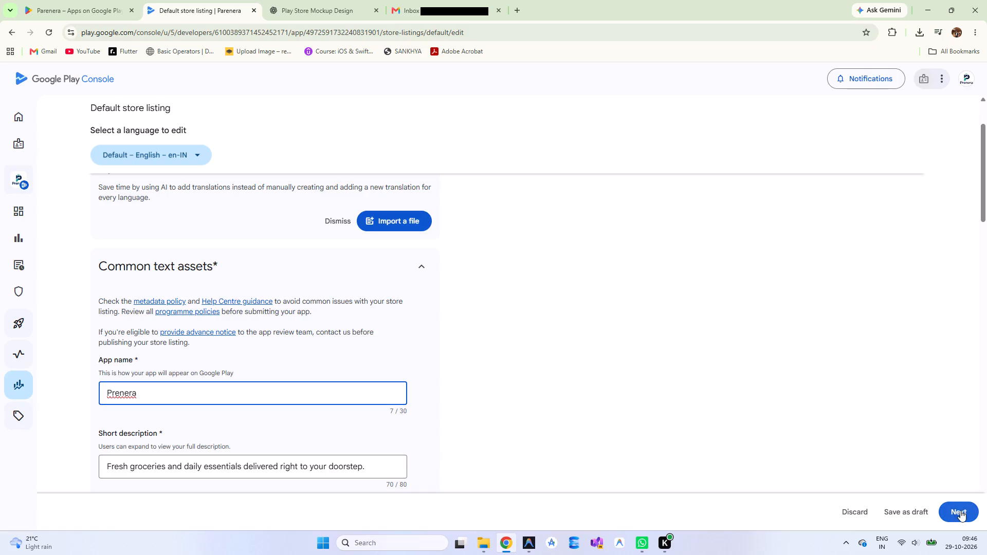
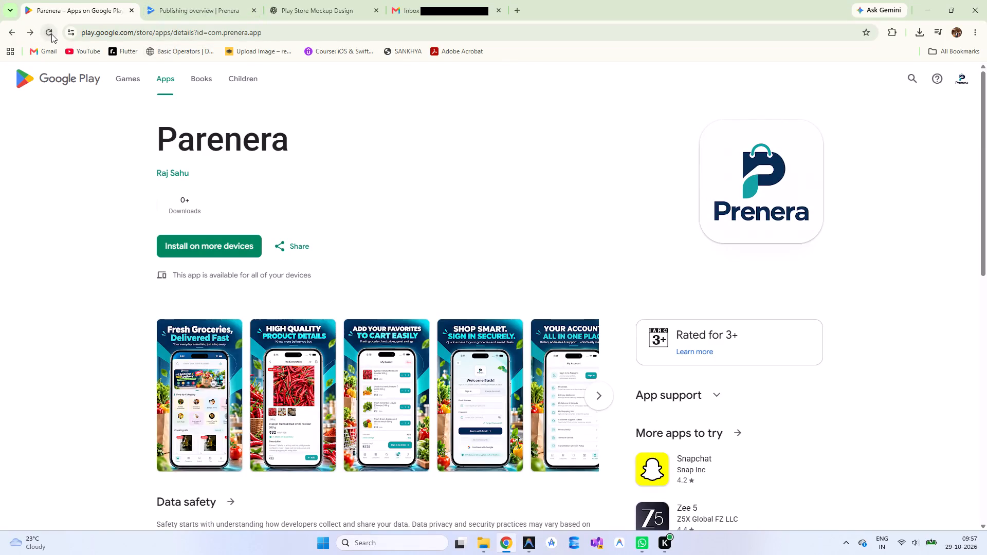
Reload the app's public Google Play store page to check the listing name.
{"action": "left_click", "coordinate": [51, 34]}
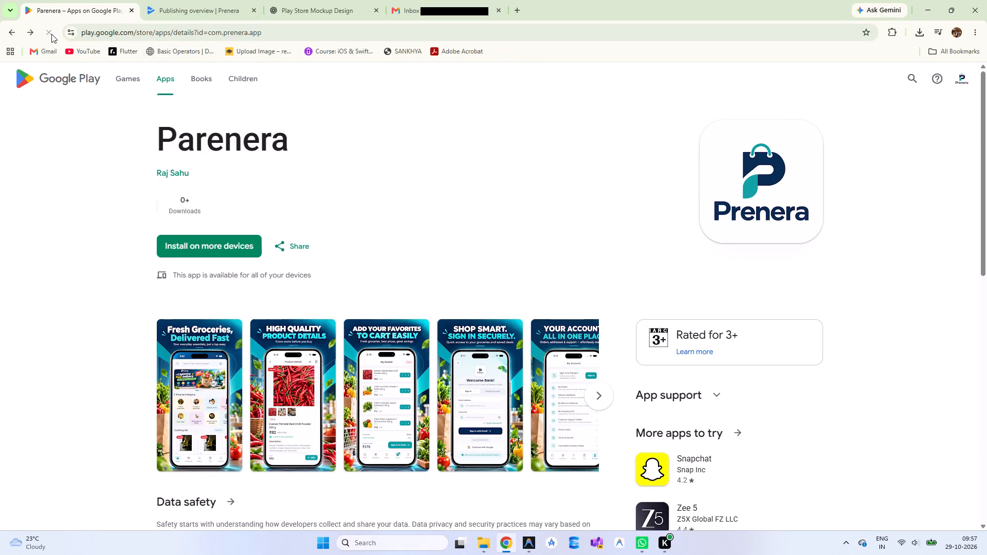
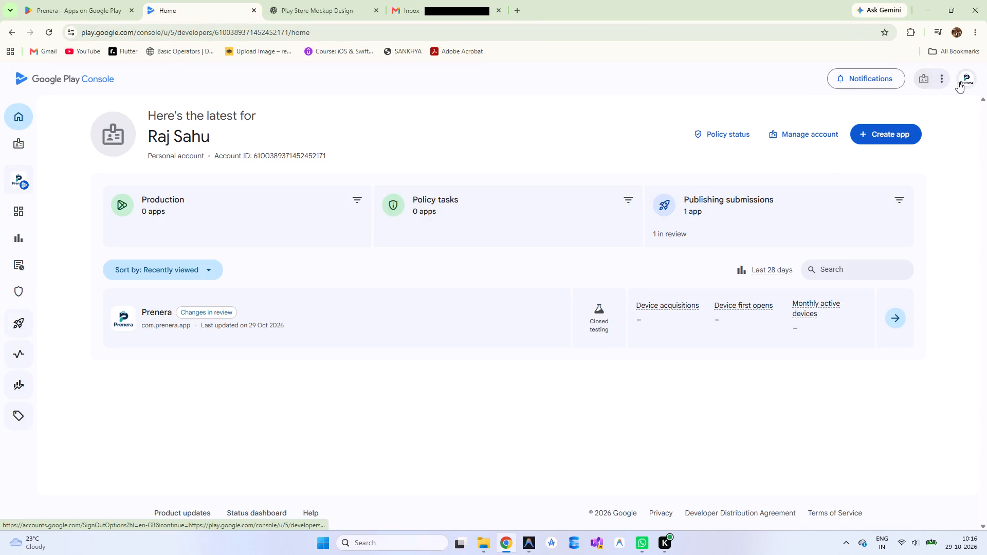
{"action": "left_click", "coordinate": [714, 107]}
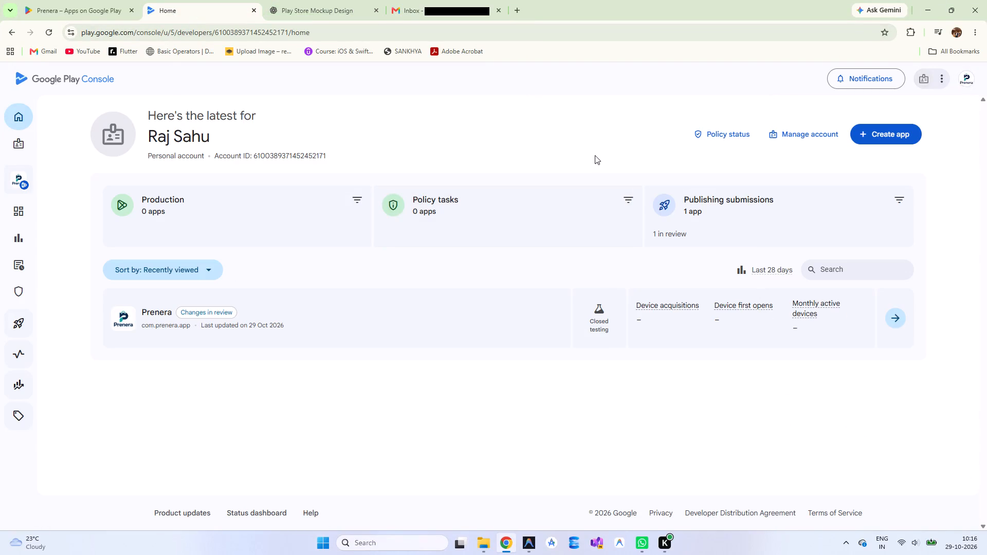
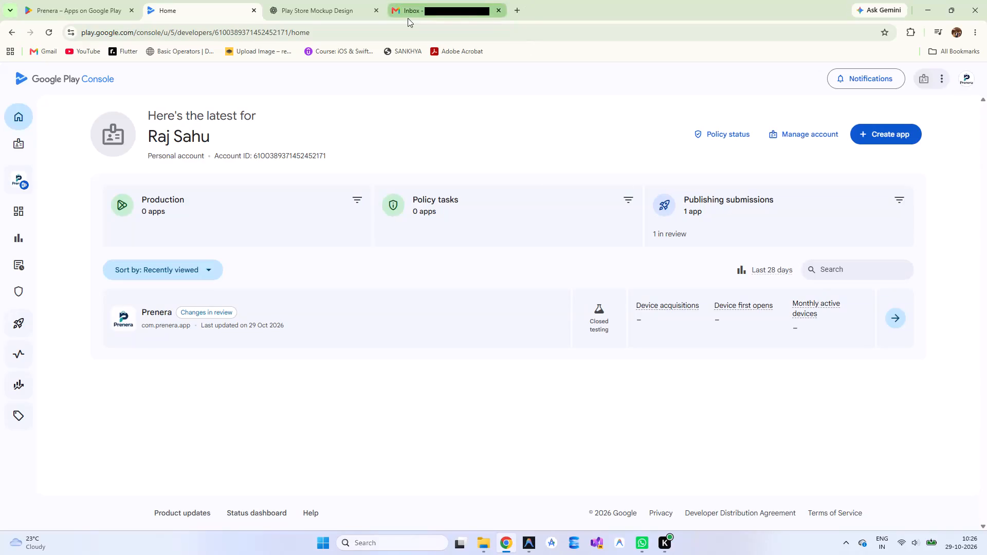
Reload the console home page to check the Prenera app's current review status.
{"action": "left_click", "coordinate": [49, 26]}
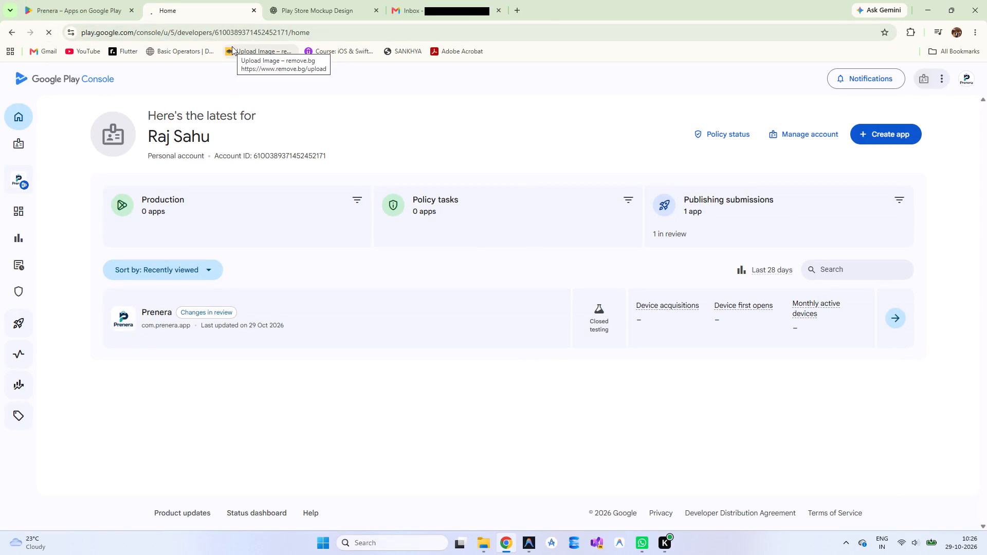
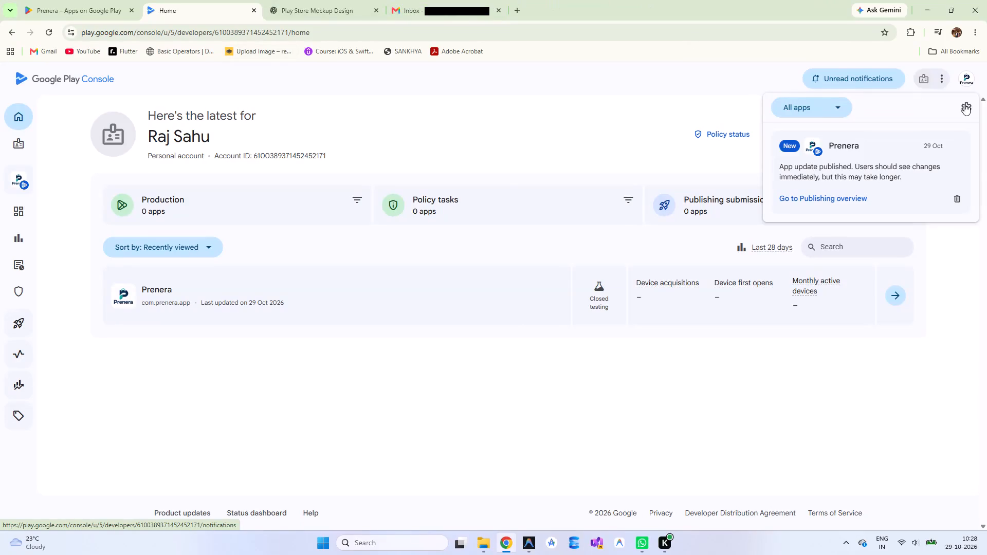
Delete the Prenera notification about the published app update and close the notifications list.
{"action": "left_click", "coordinate": [959, 196]}
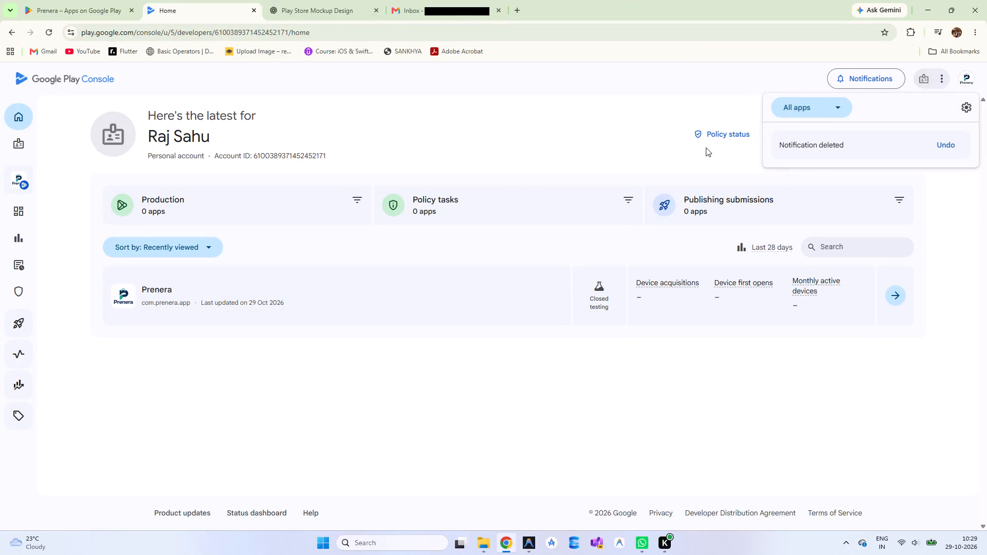
{"action": "left_click", "coordinate": [706, 147]}
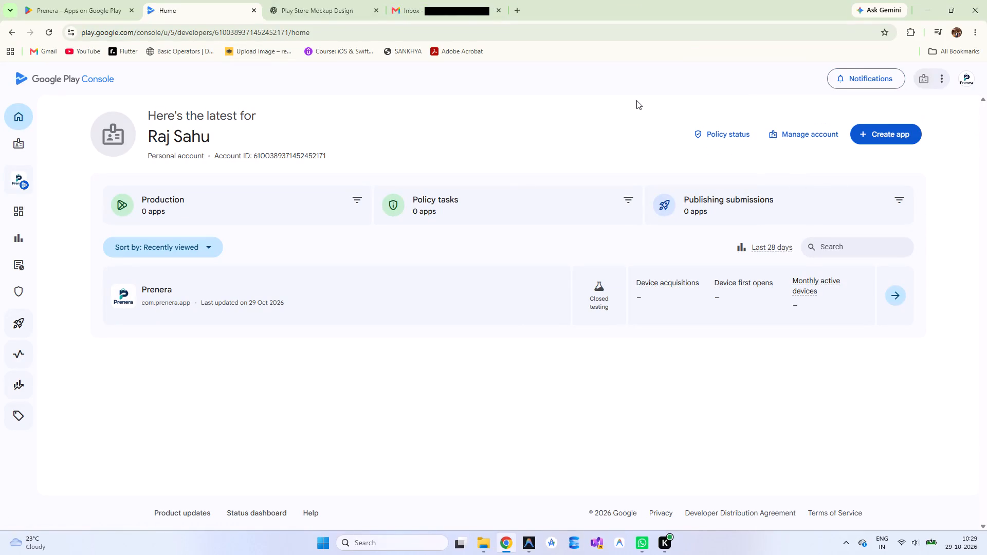
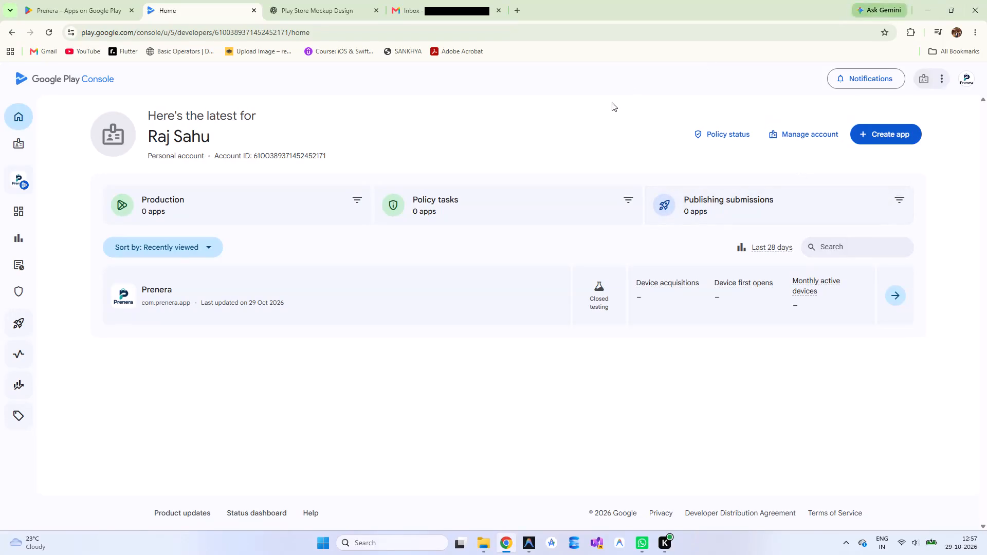
Reload the console home page to refresh the Prenera app's status.
{"action": "left_click", "coordinate": [47, 30]}
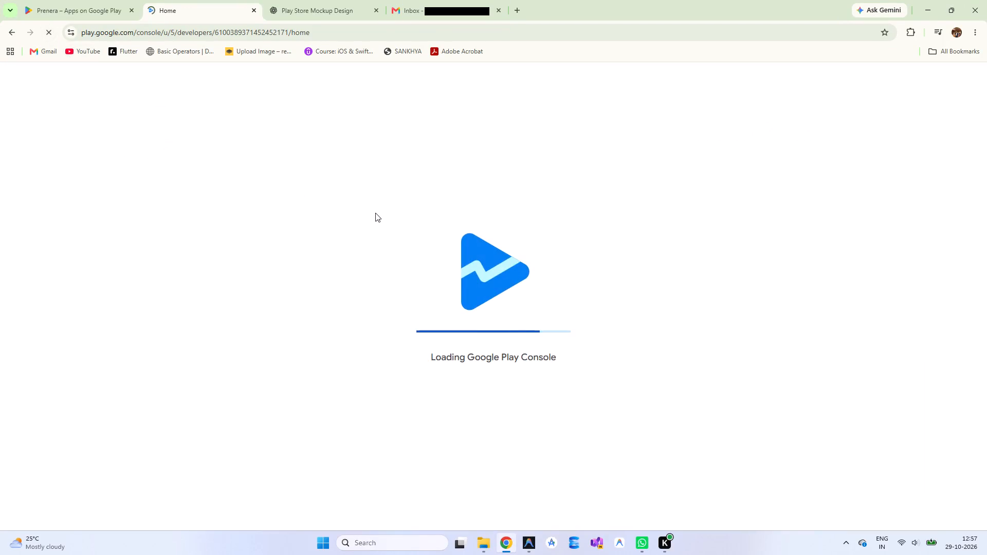